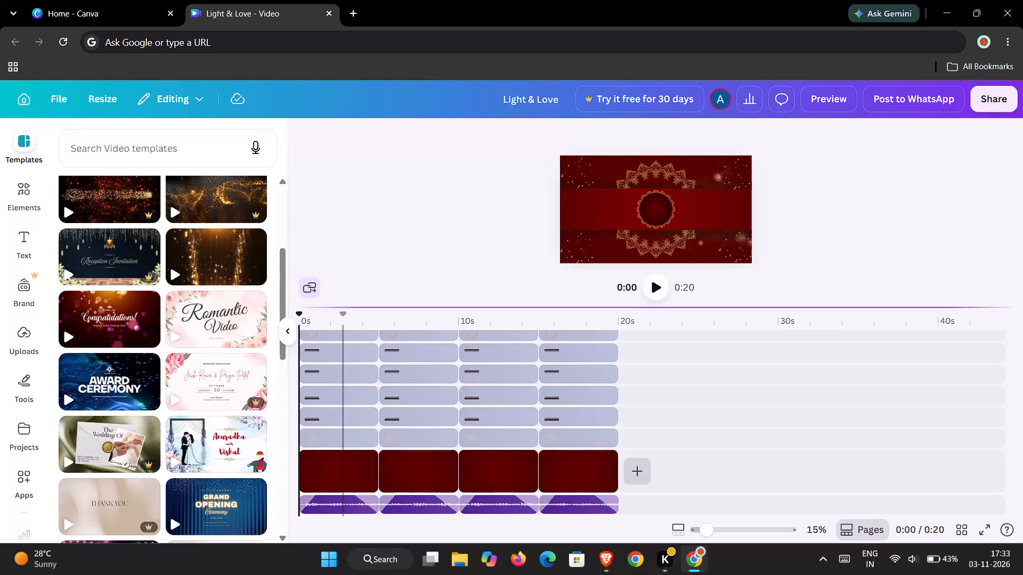
Scrub through the first two pages of the Light & Love wedding video and look over the timeline tracks.
left_click(345, 310)
left_click(347, 319)
left_click_drag(356, 319, 377, 318)
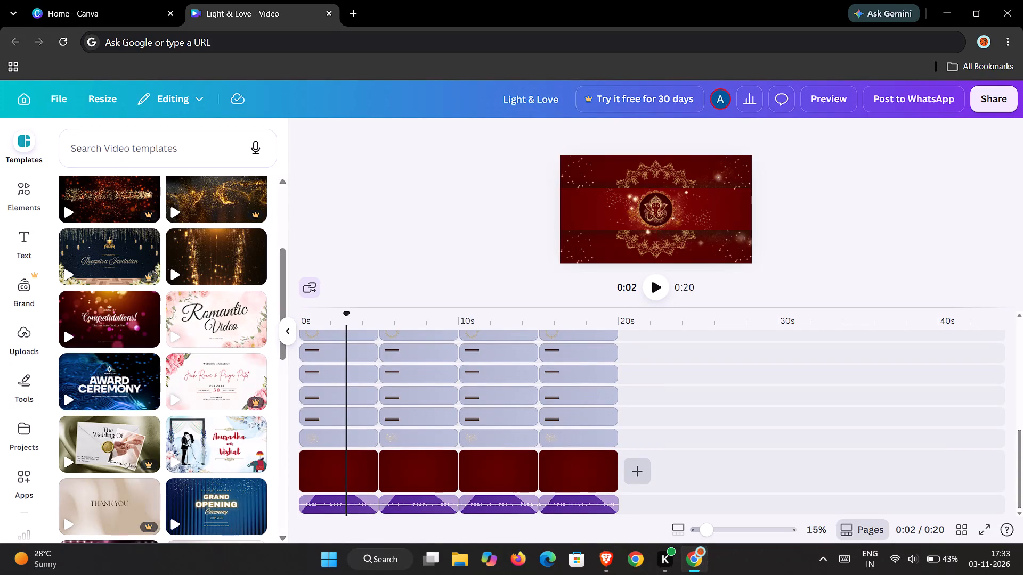
left_click_drag(377, 318, 408, 318)
left_click_drag(408, 318, 437, 321)
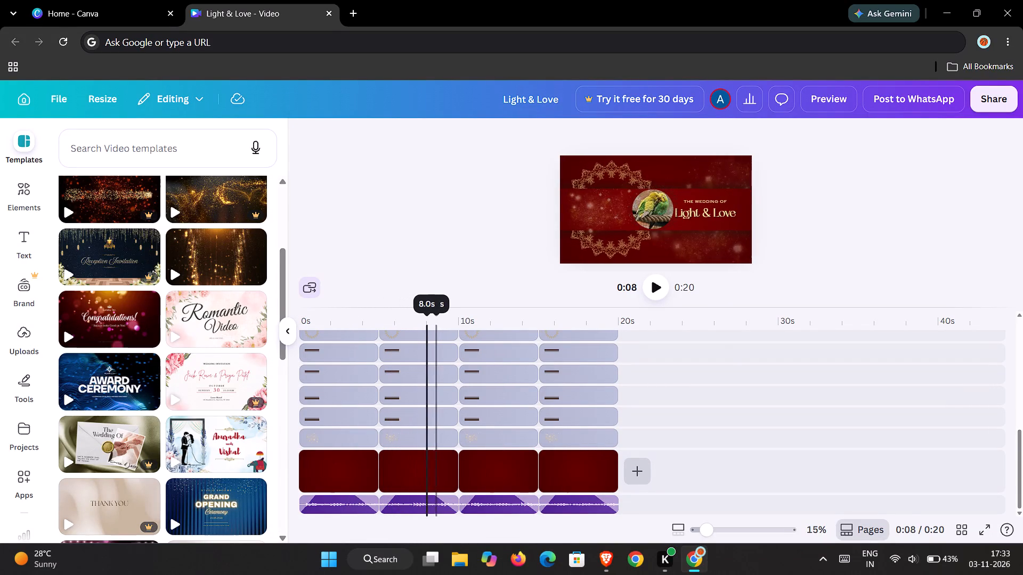
left_click_drag(437, 321, 331, 341)
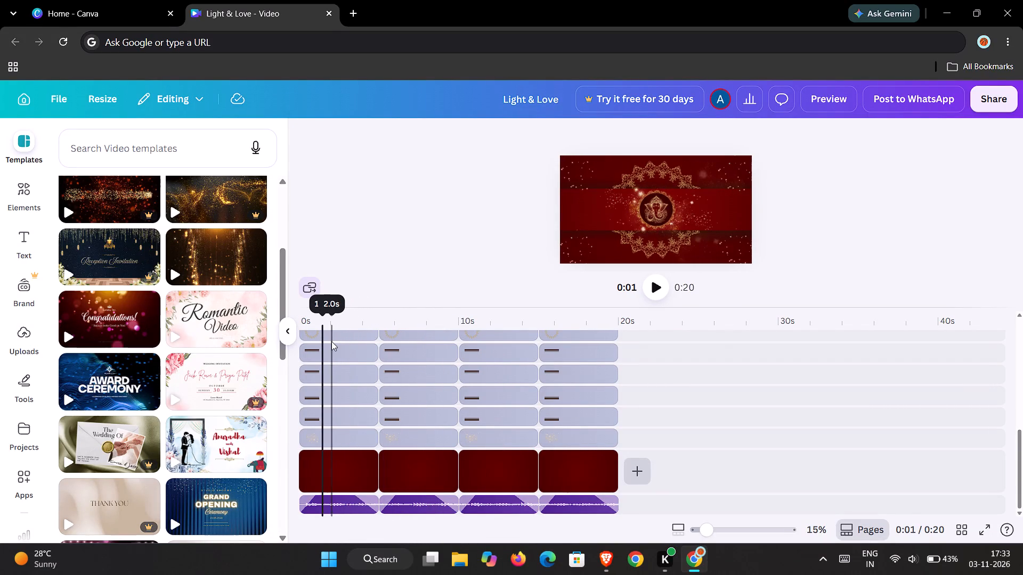
left_click_drag(331, 341, 380, 347)
scroll(528, 409, "down", 2)
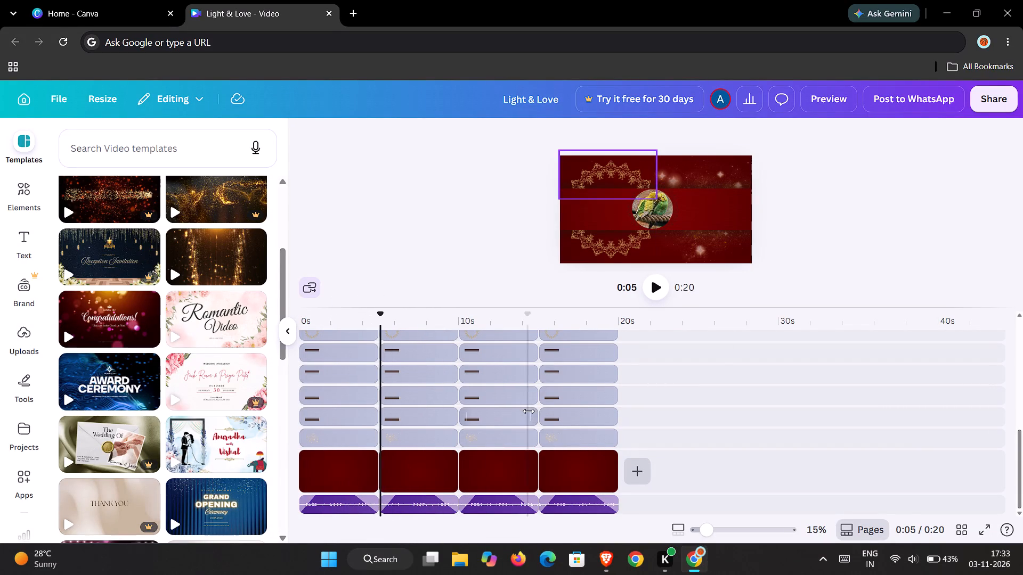
scroll(537, 427, "up", 4)
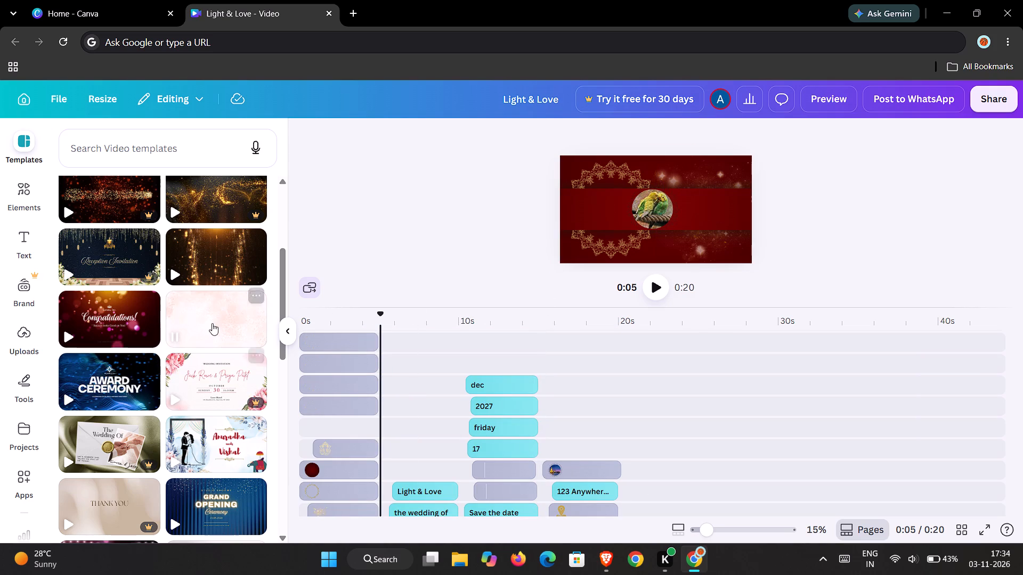
Add the floral Romantic Video template twice, as two new pages after the last red wedding page.
left_click_drag(213, 323, 710, 478)
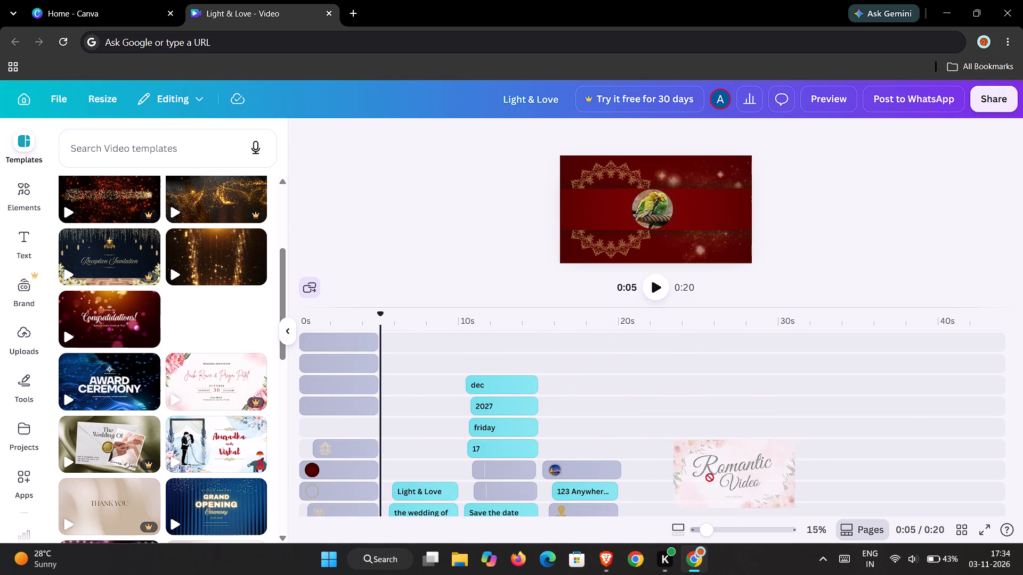
left_click_drag(710, 478, 704, 480)
scroll(654, 426, "down", 10)
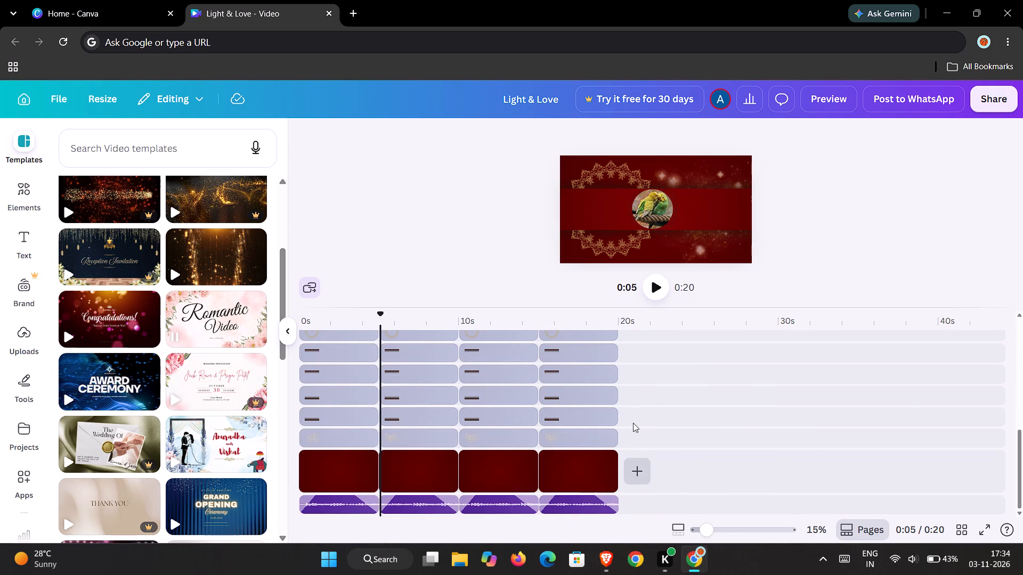
left_click_drag(210, 323, 700, 458)
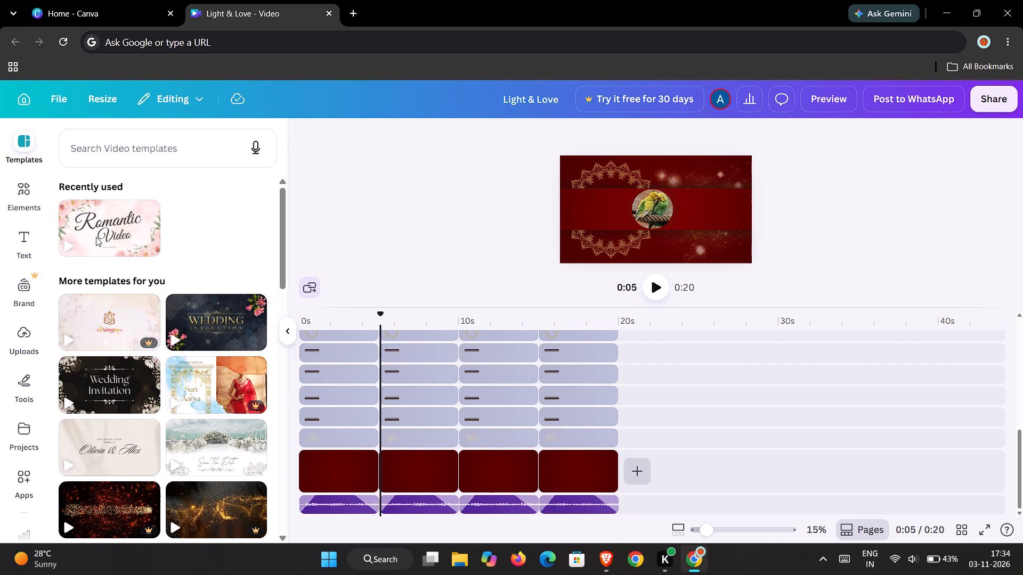
left_click(96, 237)
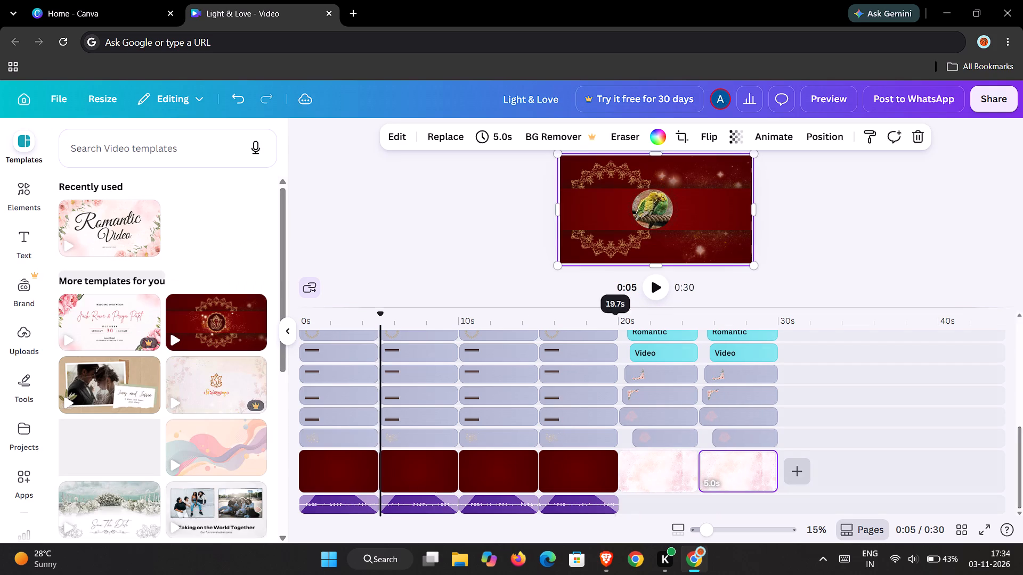
Enlarge the video preview and play back from about 0:16 to review the Romantic Video pages.
left_click_drag(615, 305, 628, 343)
left_click(628, 344)
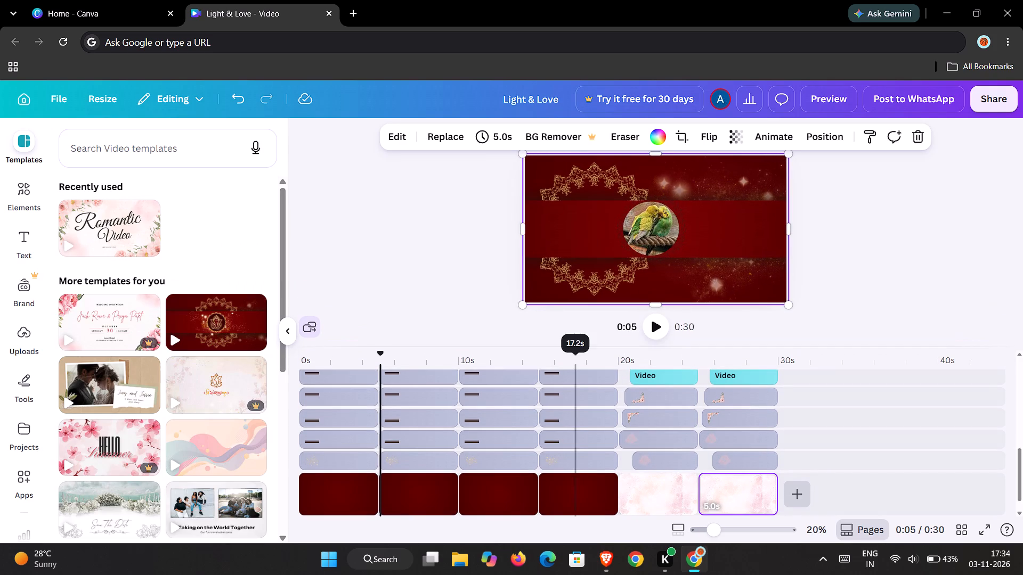
left_click(570, 359)
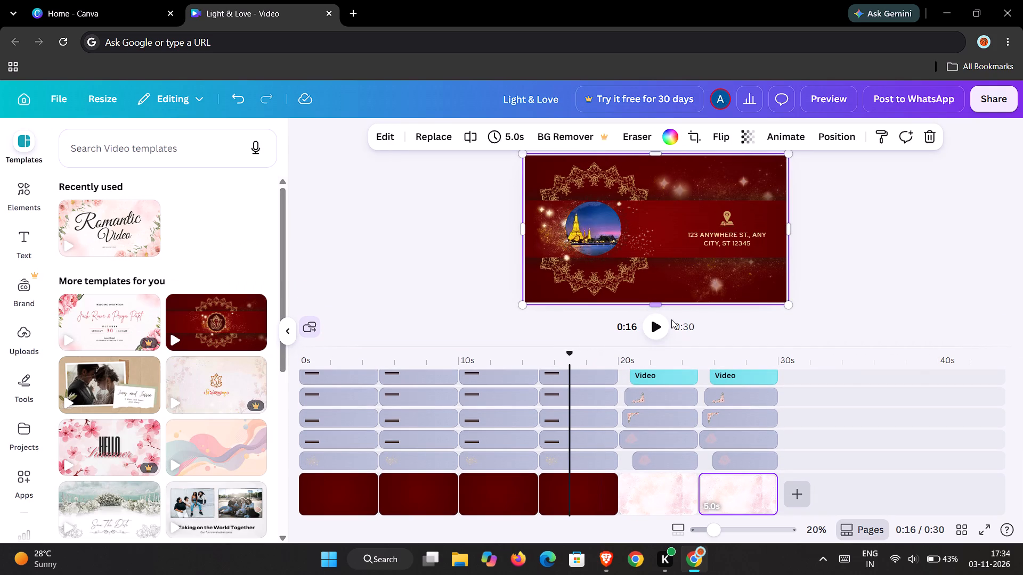
left_click(654, 325)
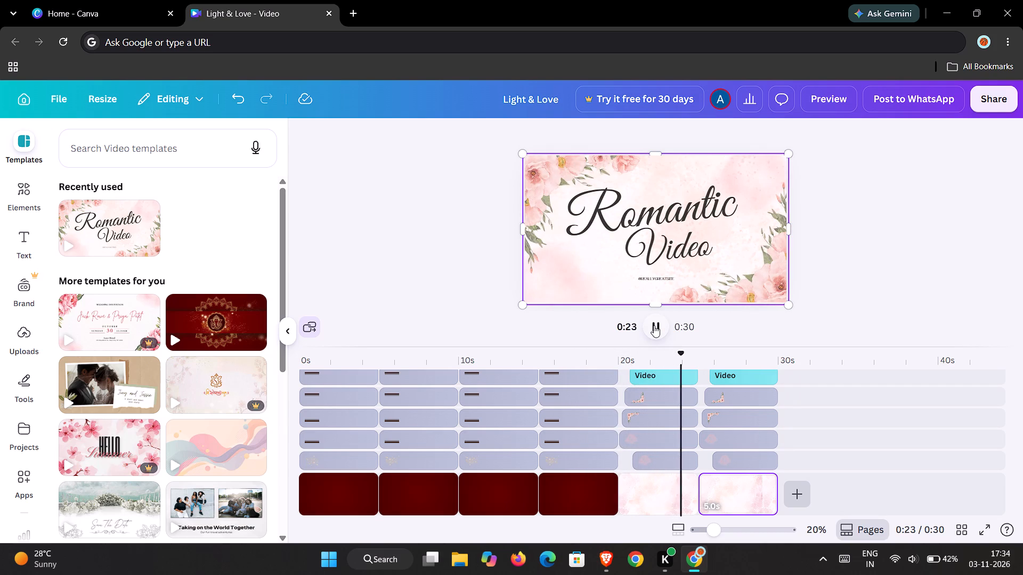
scroll(733, 438, "up", 1)
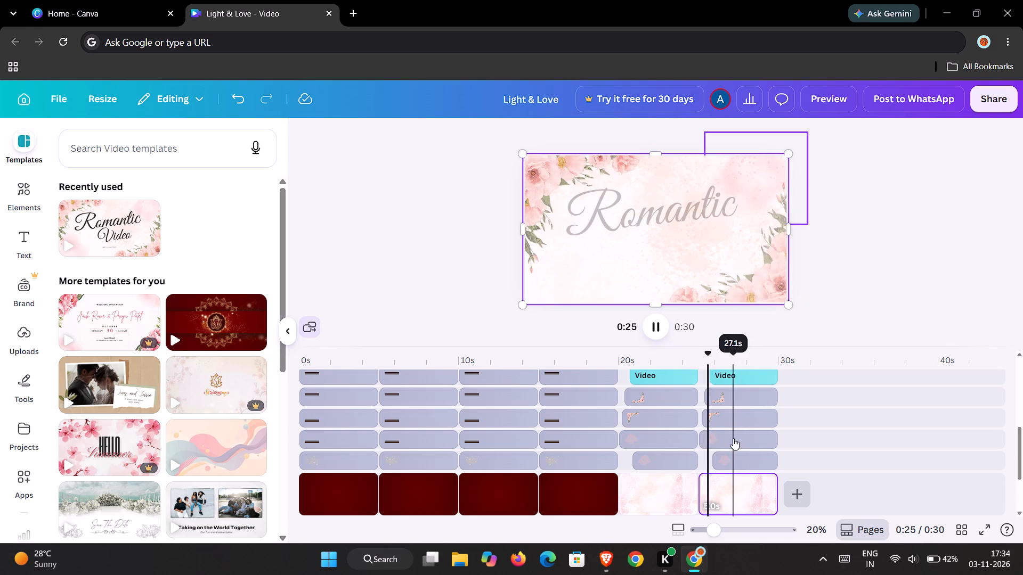
scroll(713, 456, "down", 2)
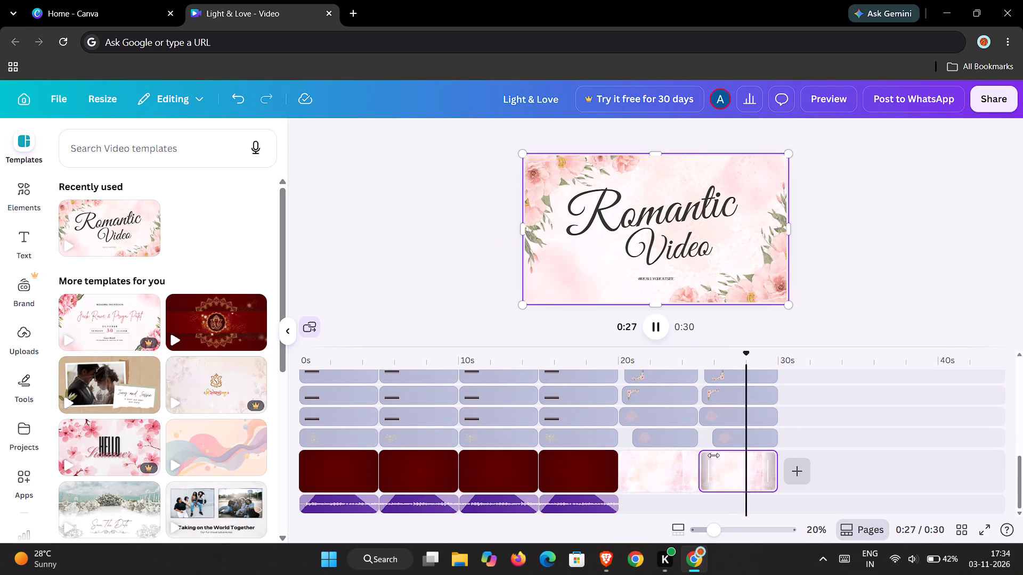
left_click(662, 322)
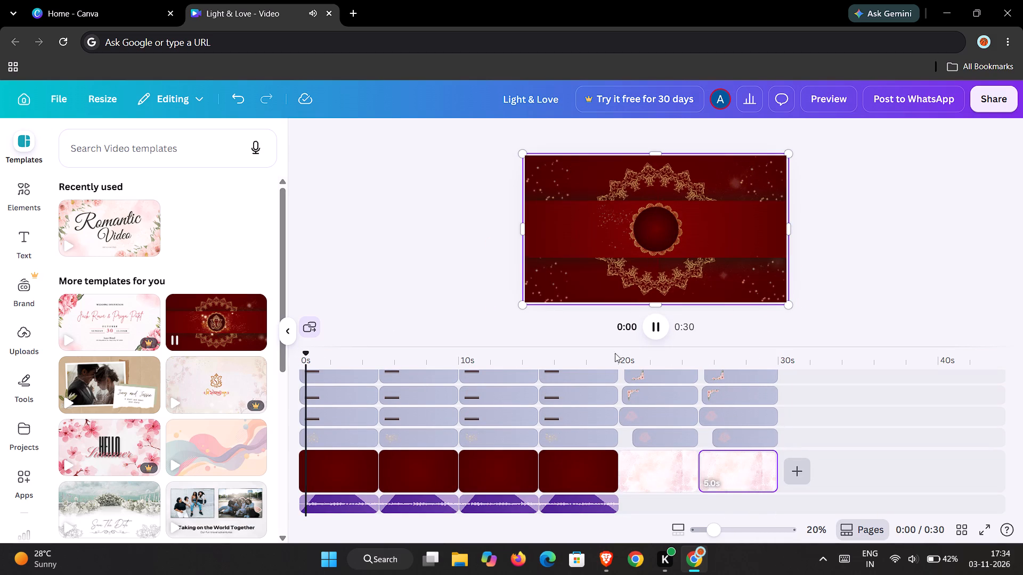
left_click(663, 322)
Place the playhead at 22.0 s on the first Romantic Video page and search the elements library for "photo".
scroll(131, 274, "down", 2)
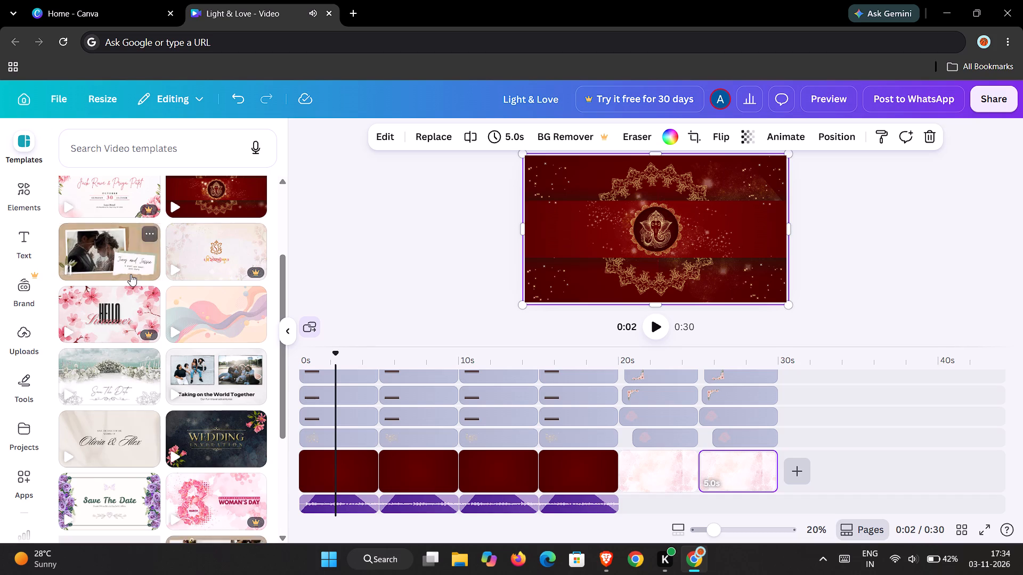
scroll(131, 274, "down", 3)
left_click(21, 193)
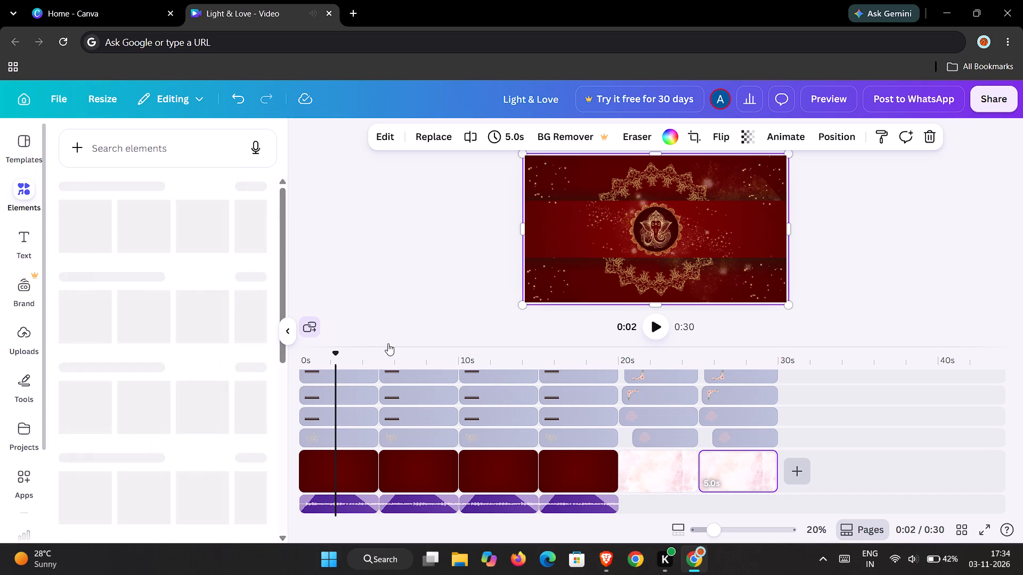
left_click(654, 355)
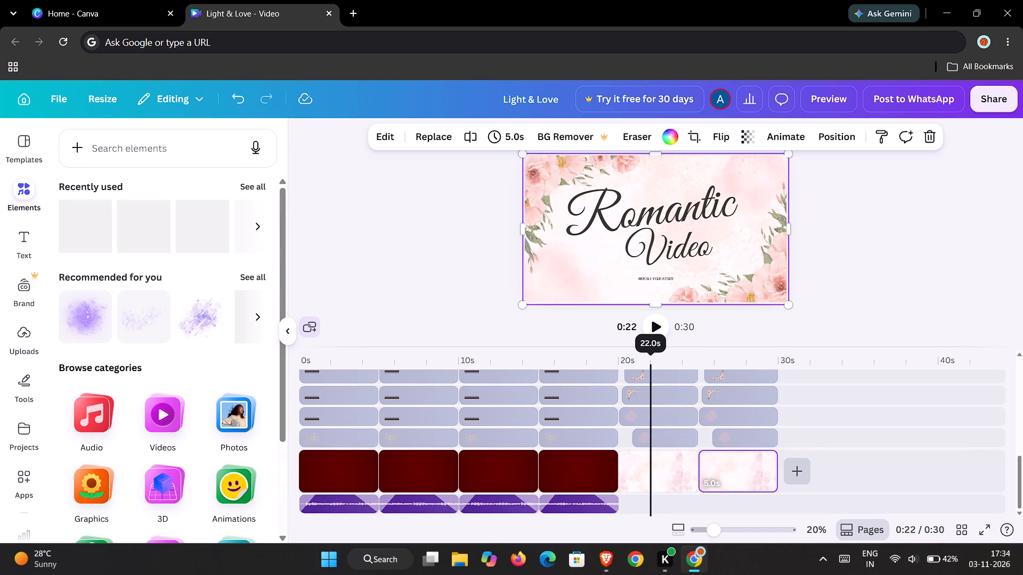
left_click(135, 142)
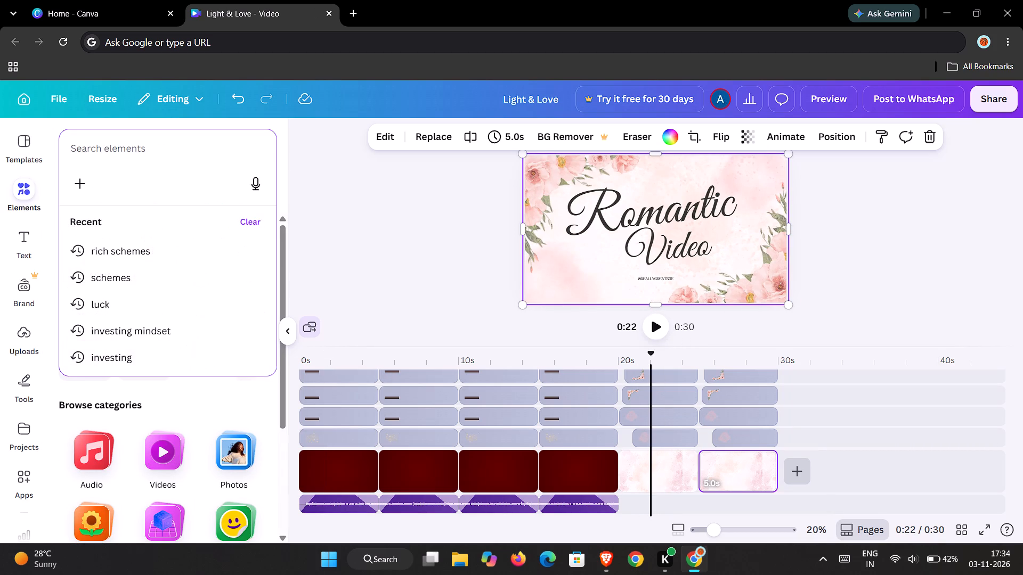
type("photo")
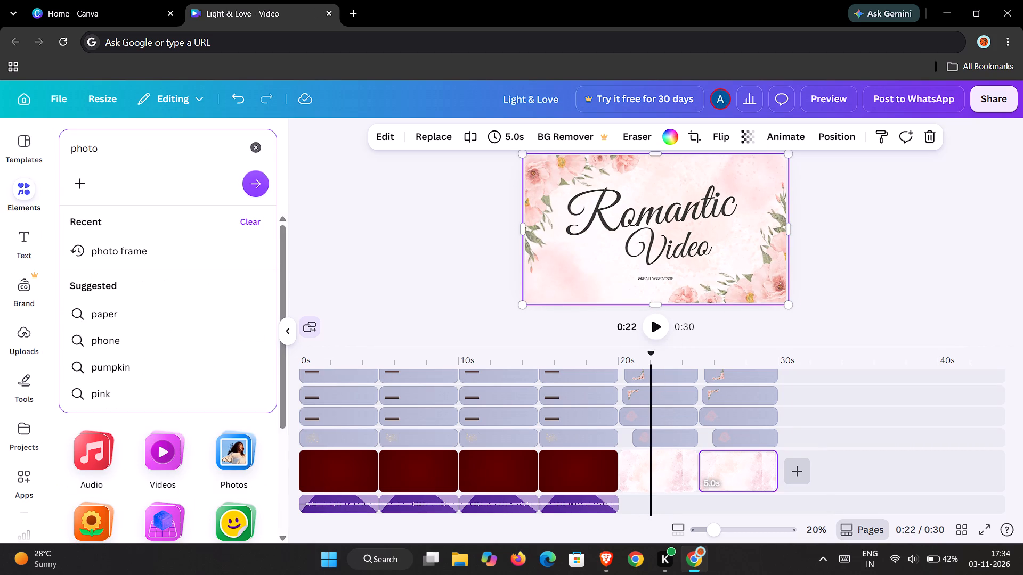
key("Return")
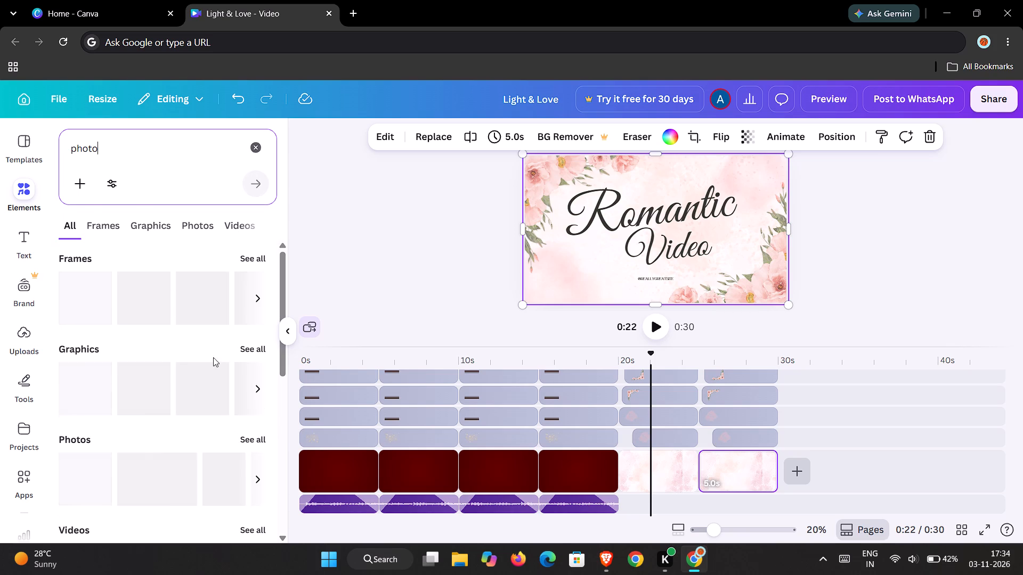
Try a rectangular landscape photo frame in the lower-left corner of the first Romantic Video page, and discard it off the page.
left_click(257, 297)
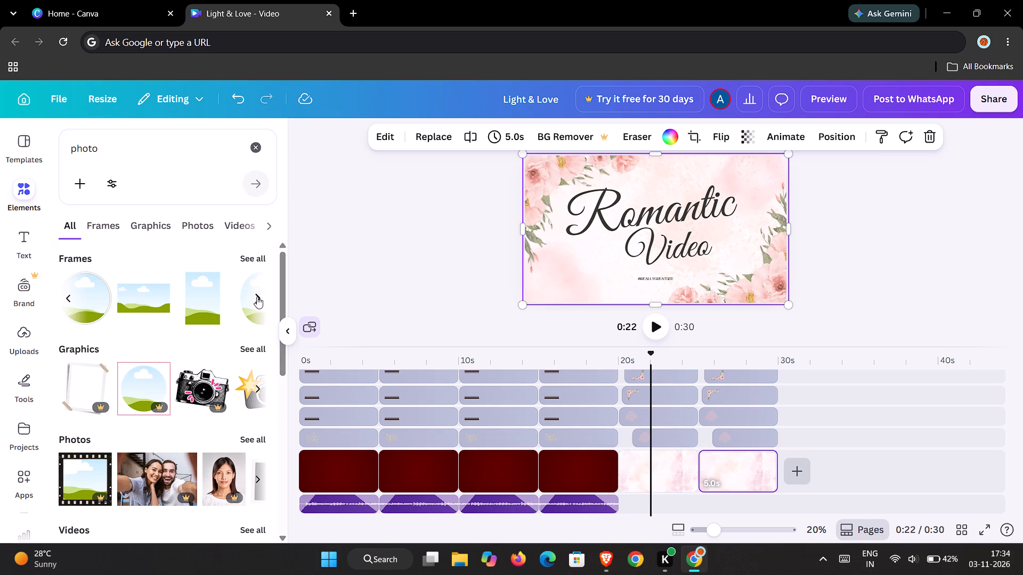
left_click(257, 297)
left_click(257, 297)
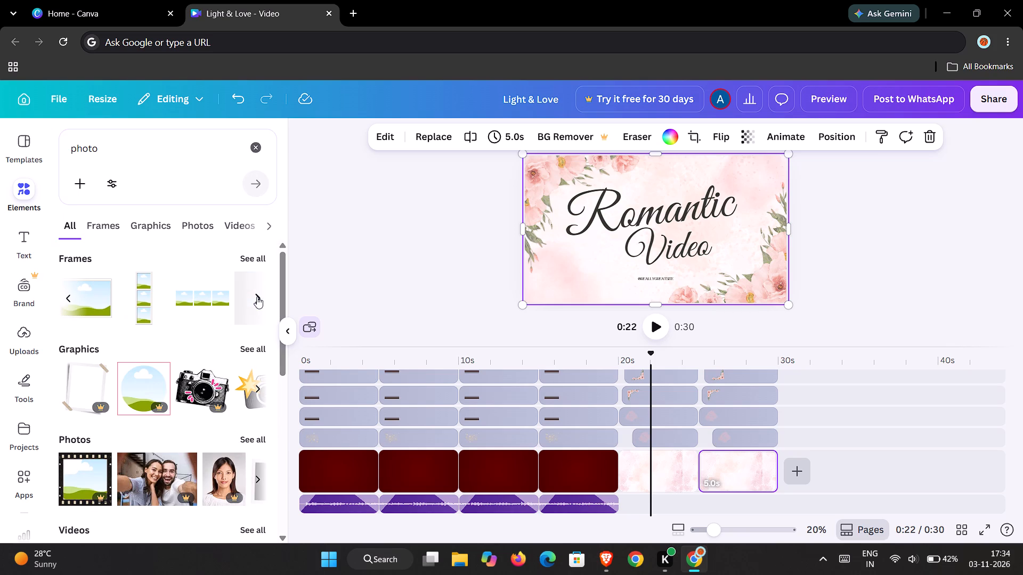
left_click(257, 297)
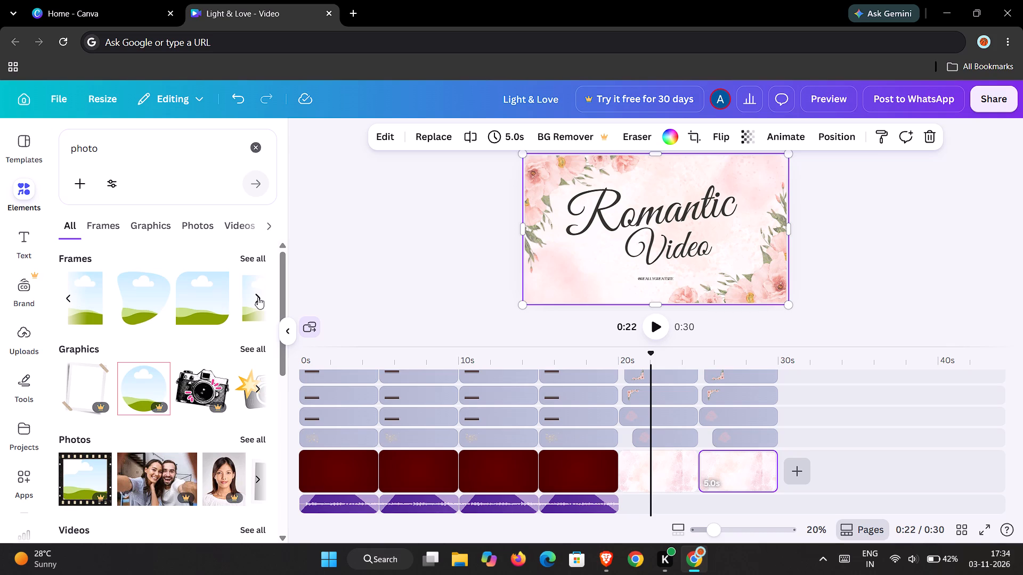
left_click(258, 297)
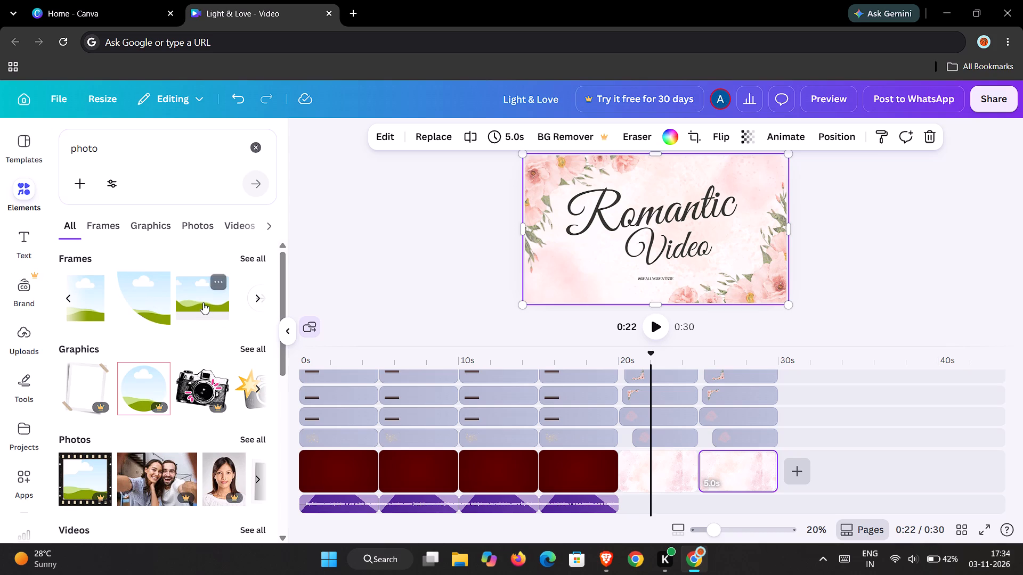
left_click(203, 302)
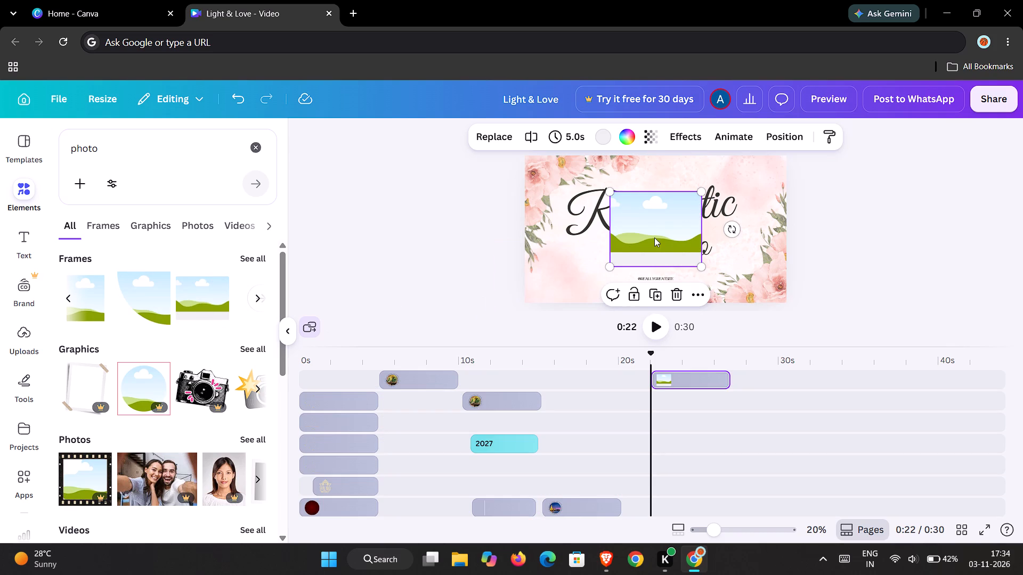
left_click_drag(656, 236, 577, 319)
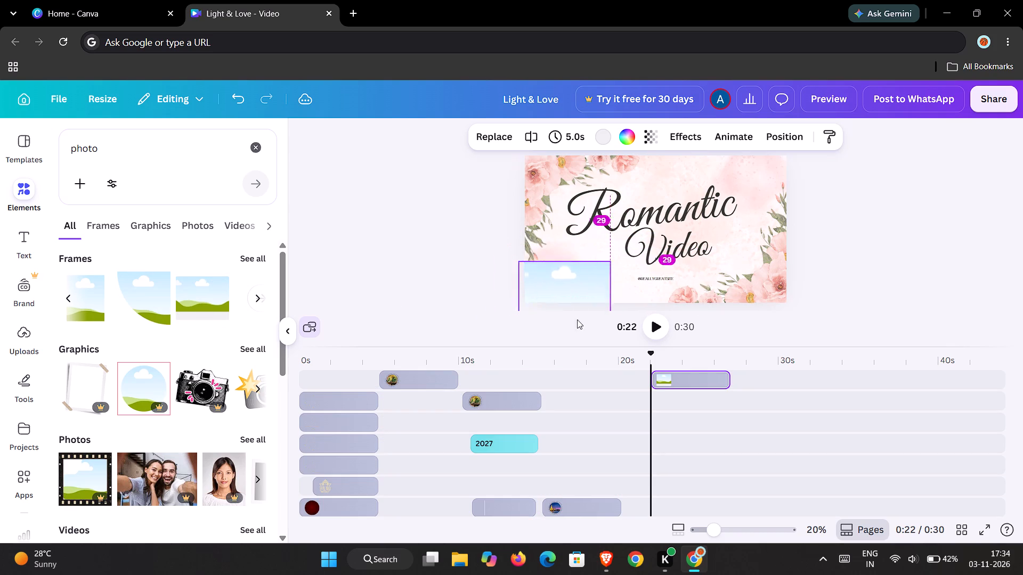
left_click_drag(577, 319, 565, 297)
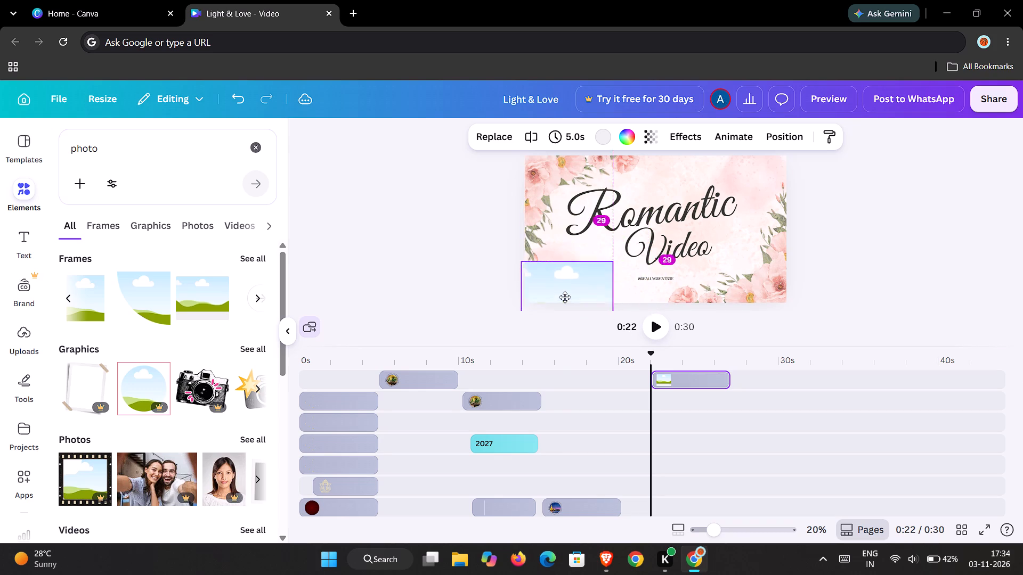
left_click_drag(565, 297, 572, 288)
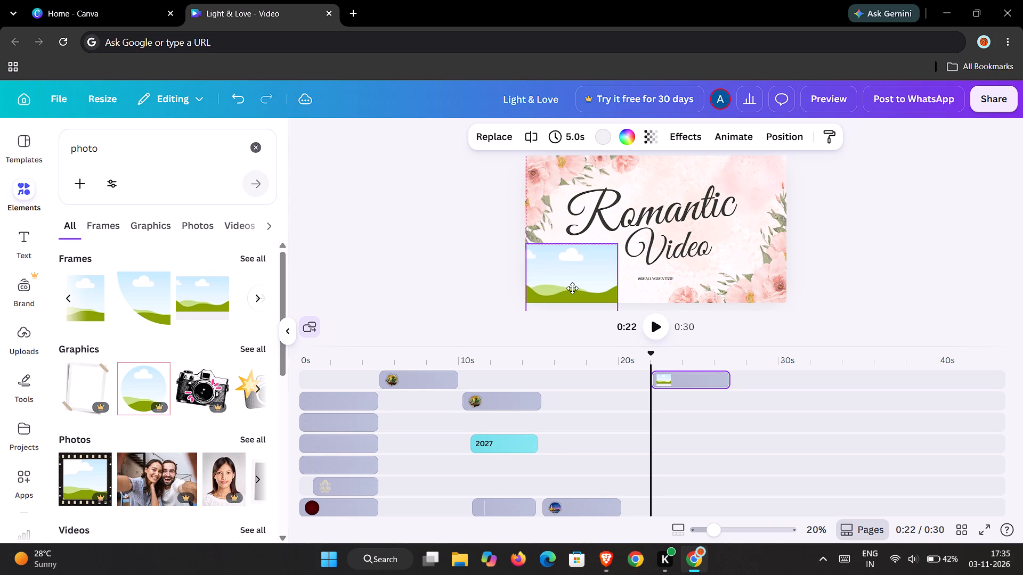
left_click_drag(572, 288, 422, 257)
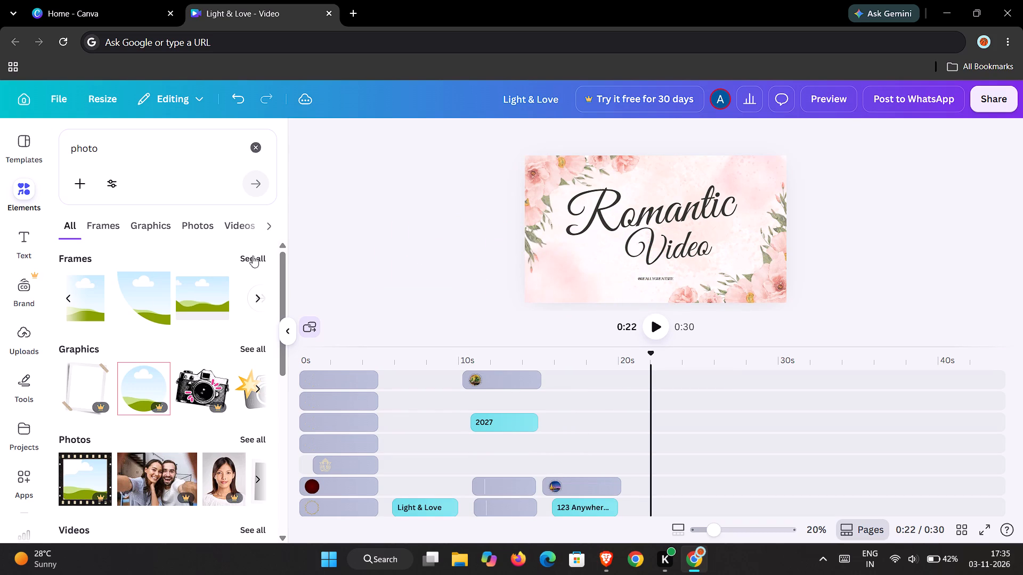
From the full set of frames, insert the quarter-circle frame and place it in the upper-right corner of the Romantic Video page.
left_click(256, 256)
scroll(151, 321, "down", 1)
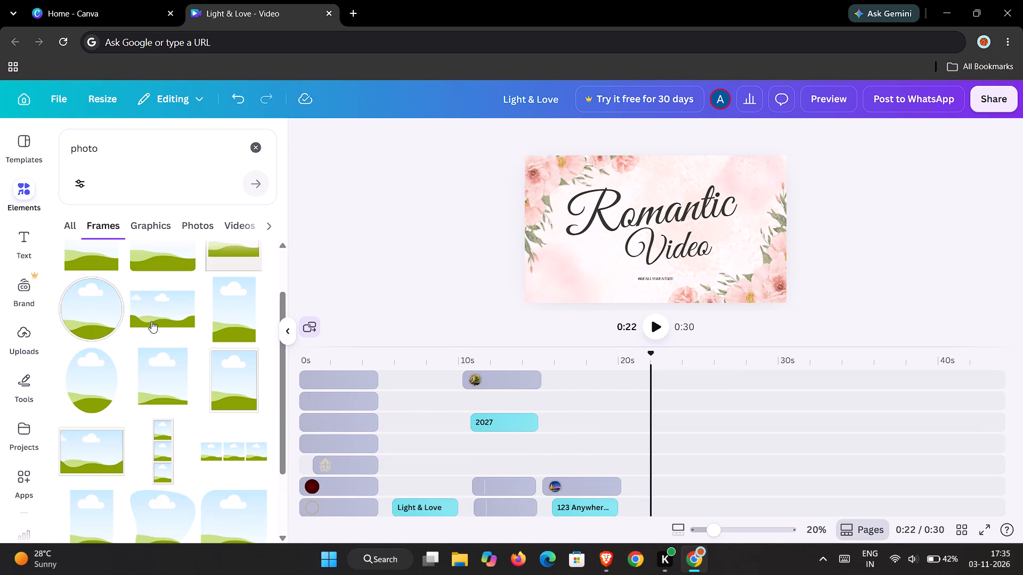
scroll(155, 325, "down", 4)
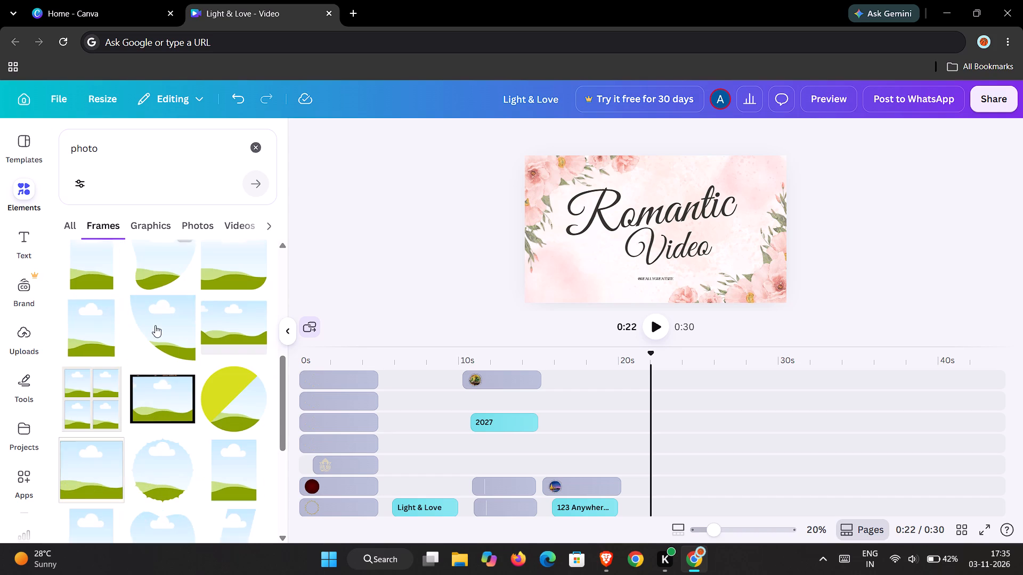
left_click(163, 328)
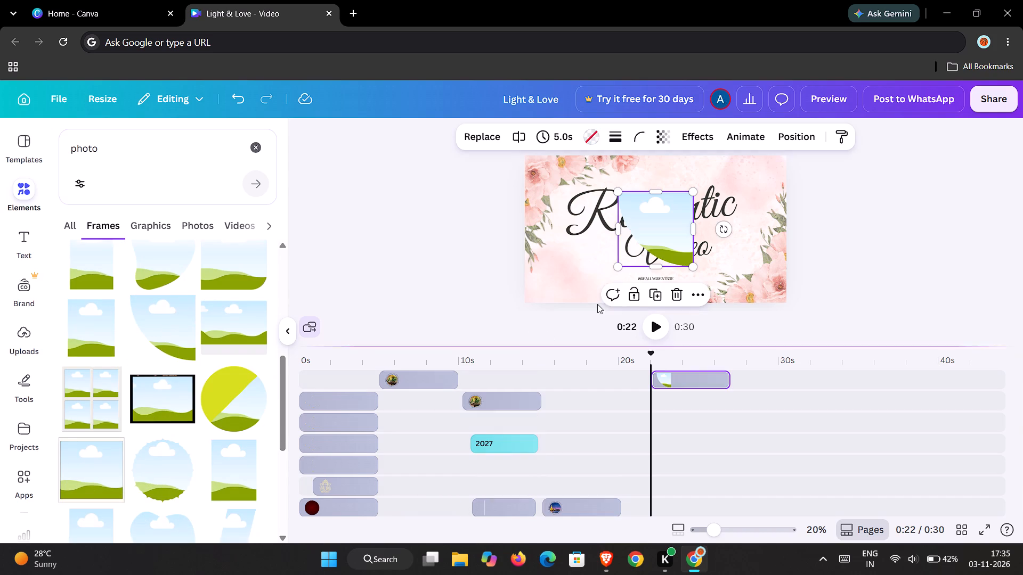
left_click_drag(668, 215, 619, 248)
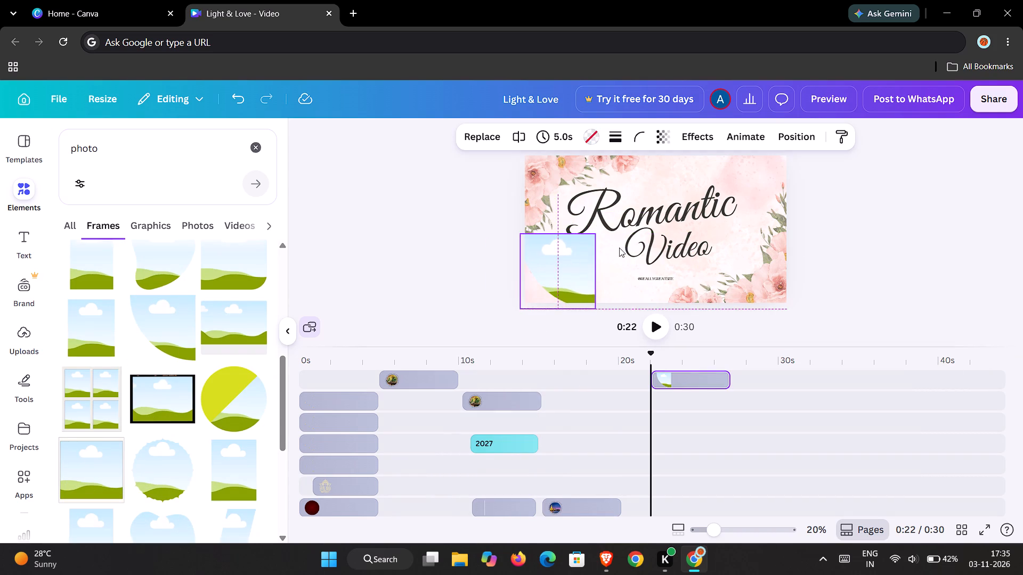
left_click_drag(619, 248, 765, 175)
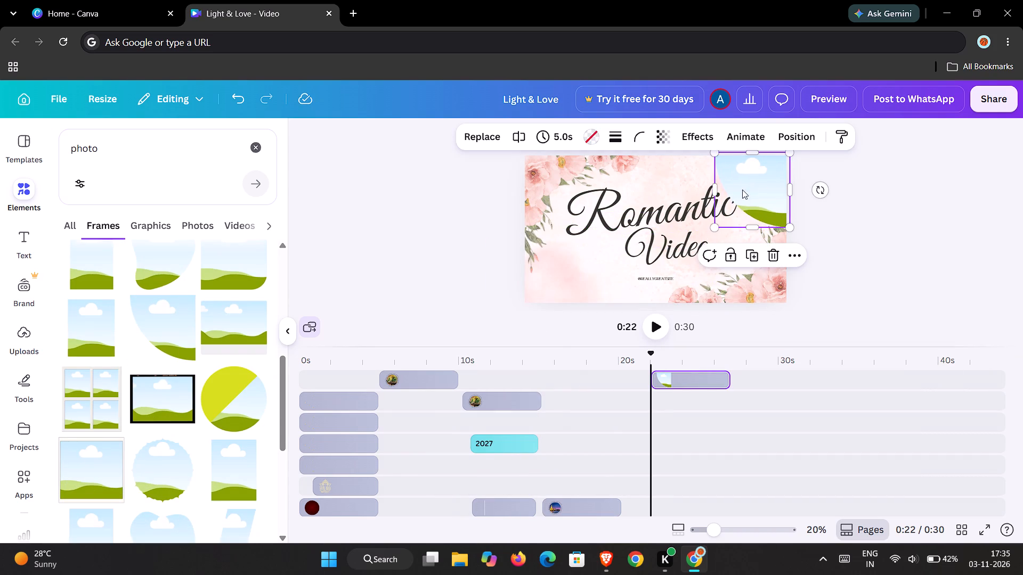
Shrink the quarter-circle frame and align it flush with the upper-right corner of the first Romantic Video page.
left_click_drag(713, 229, 729, 208)
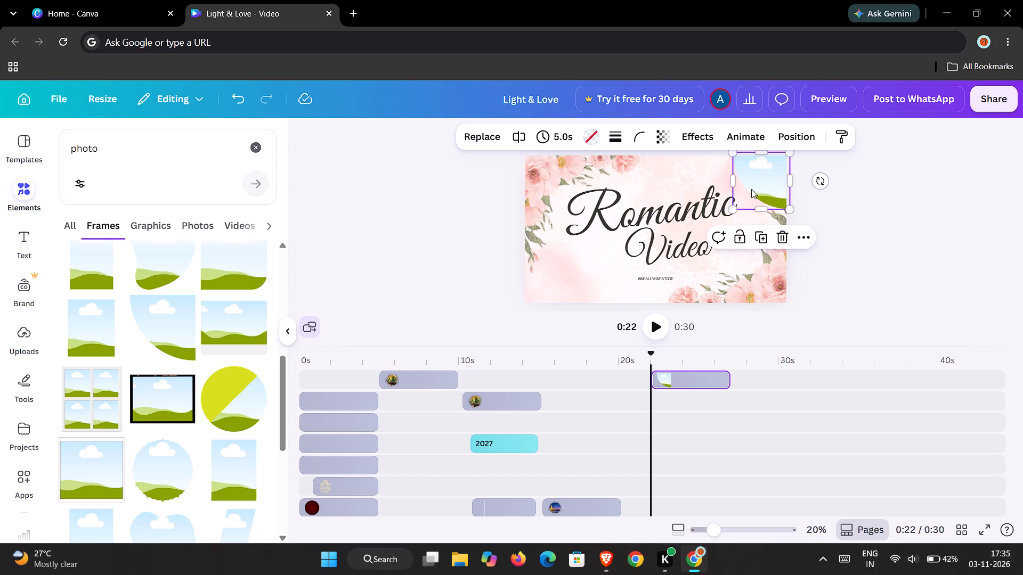
left_click(759, 184)
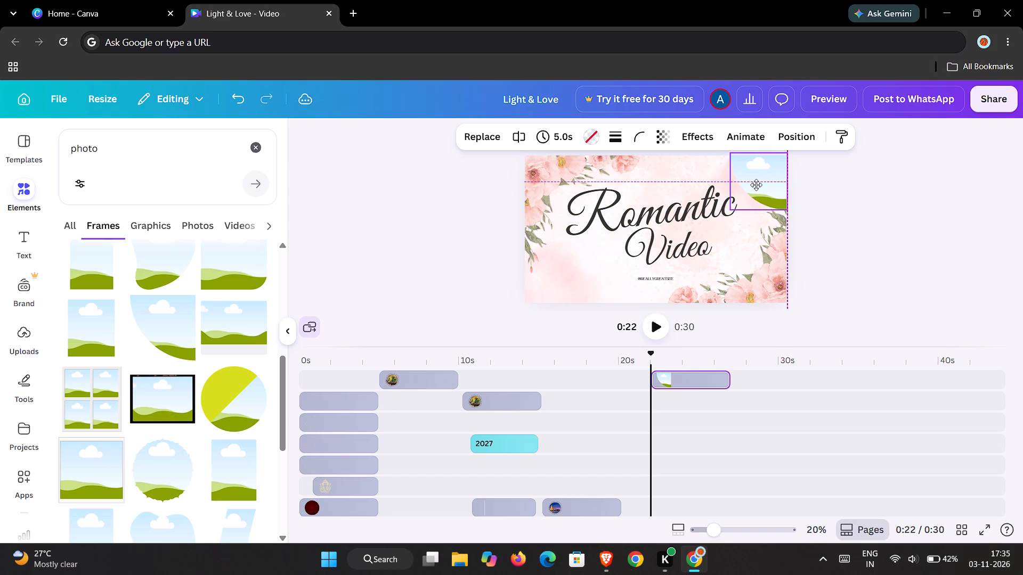
Duplicate the quarter-circle frame, rotate the copy about 180°, and place it in the lower-left corner of the page.
left_click(759, 237)
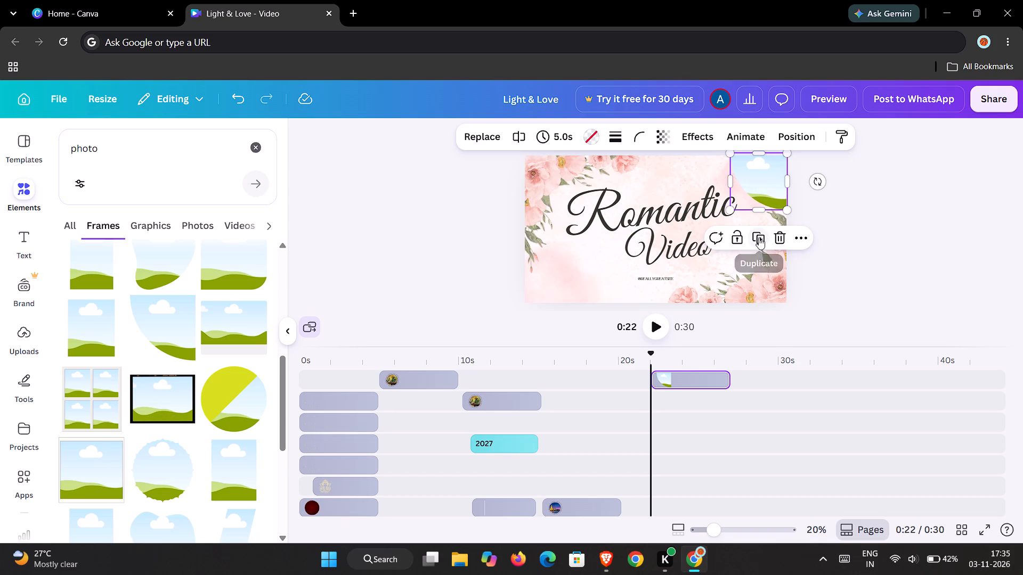
left_click_drag(764, 193, 621, 235)
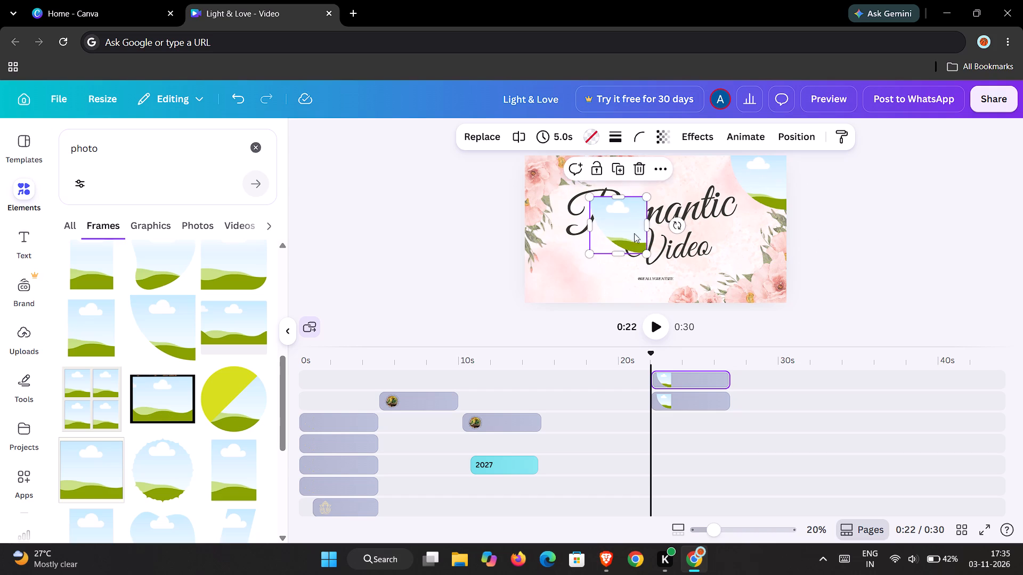
left_click_drag(681, 223, 586, 259)
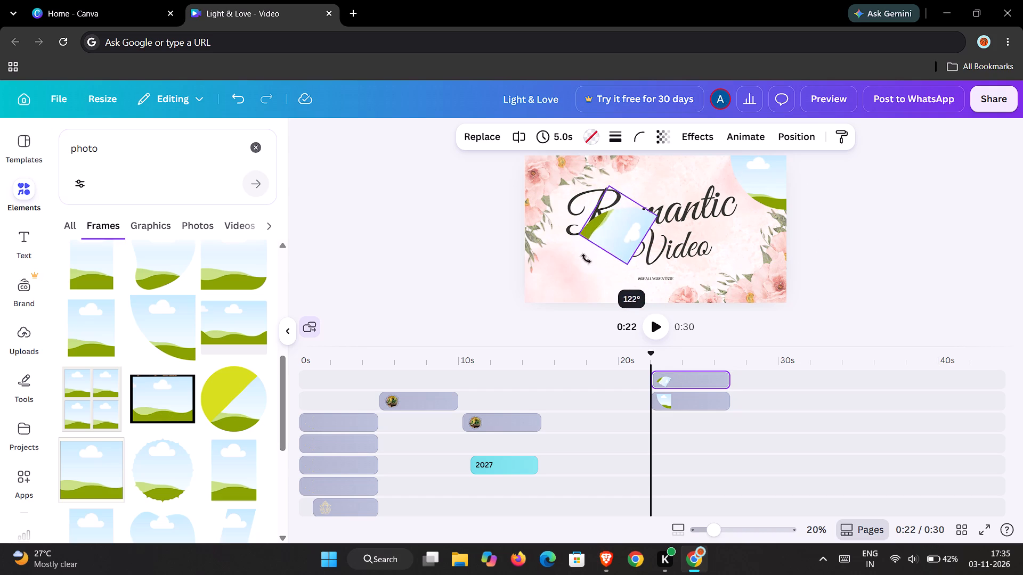
left_click_drag(586, 259, 578, 227)
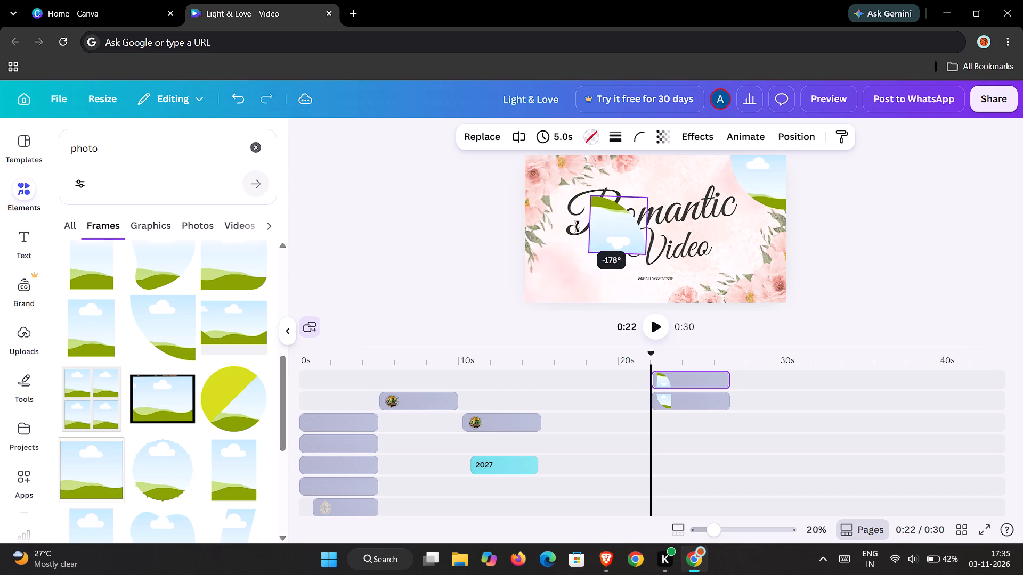
left_click_drag(578, 227, 579, 229)
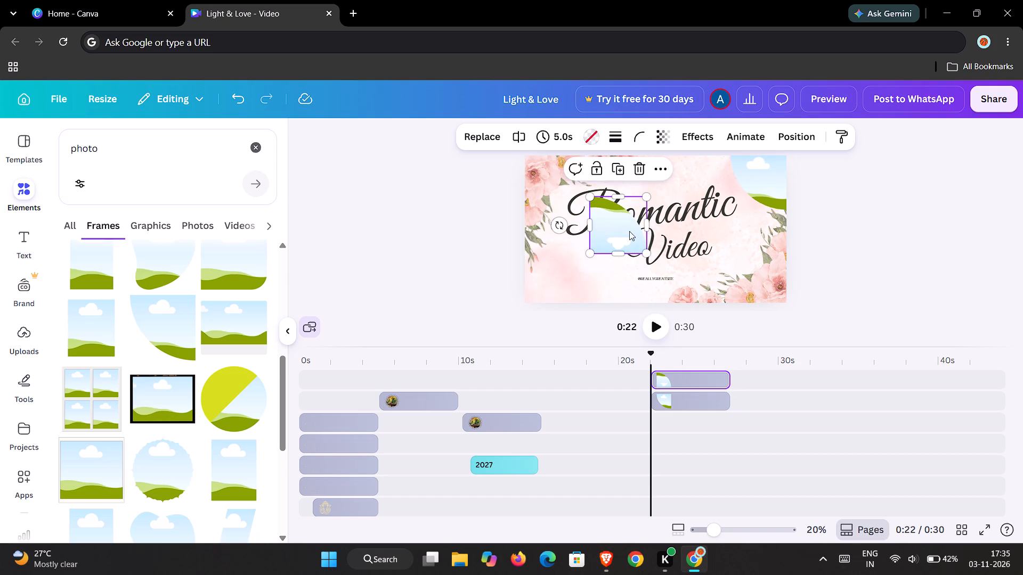
left_click_drag(629, 231, 564, 283)
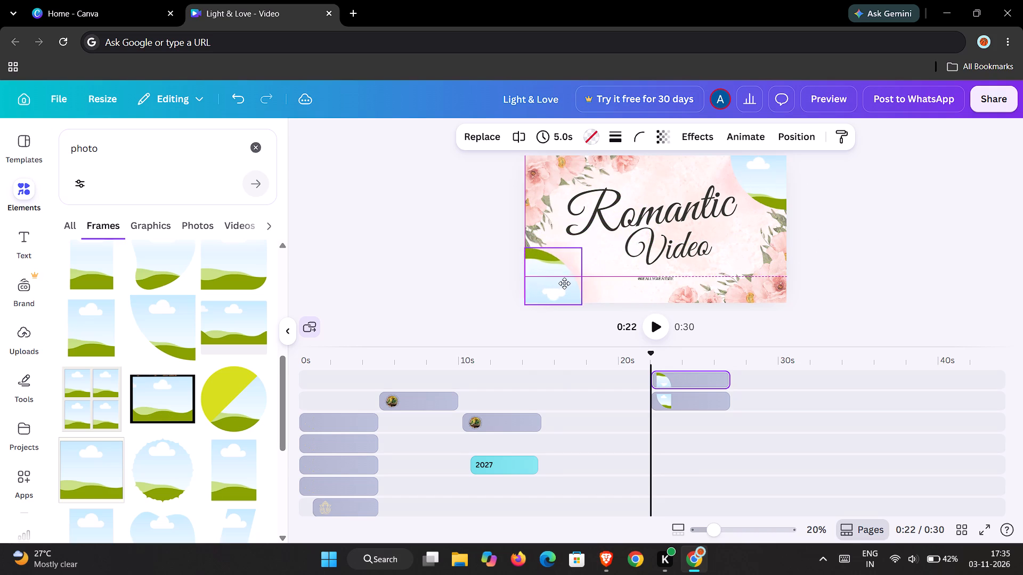
left_click_drag(564, 283, 566, 284)
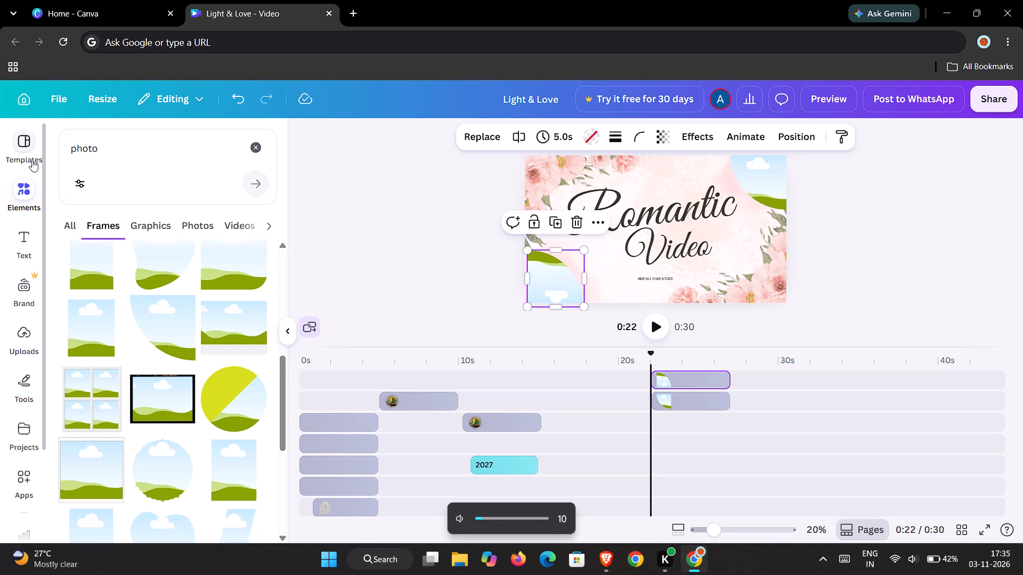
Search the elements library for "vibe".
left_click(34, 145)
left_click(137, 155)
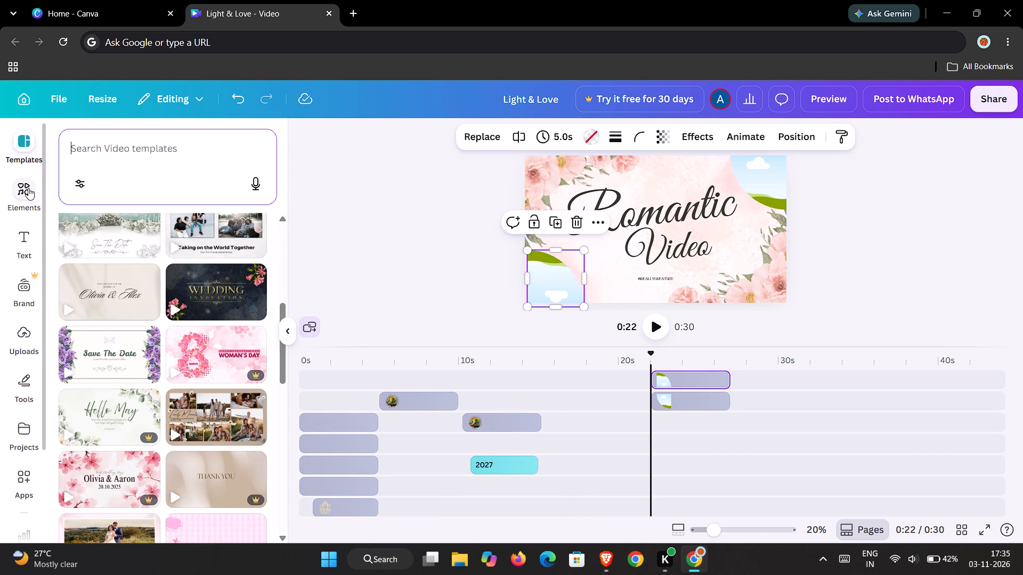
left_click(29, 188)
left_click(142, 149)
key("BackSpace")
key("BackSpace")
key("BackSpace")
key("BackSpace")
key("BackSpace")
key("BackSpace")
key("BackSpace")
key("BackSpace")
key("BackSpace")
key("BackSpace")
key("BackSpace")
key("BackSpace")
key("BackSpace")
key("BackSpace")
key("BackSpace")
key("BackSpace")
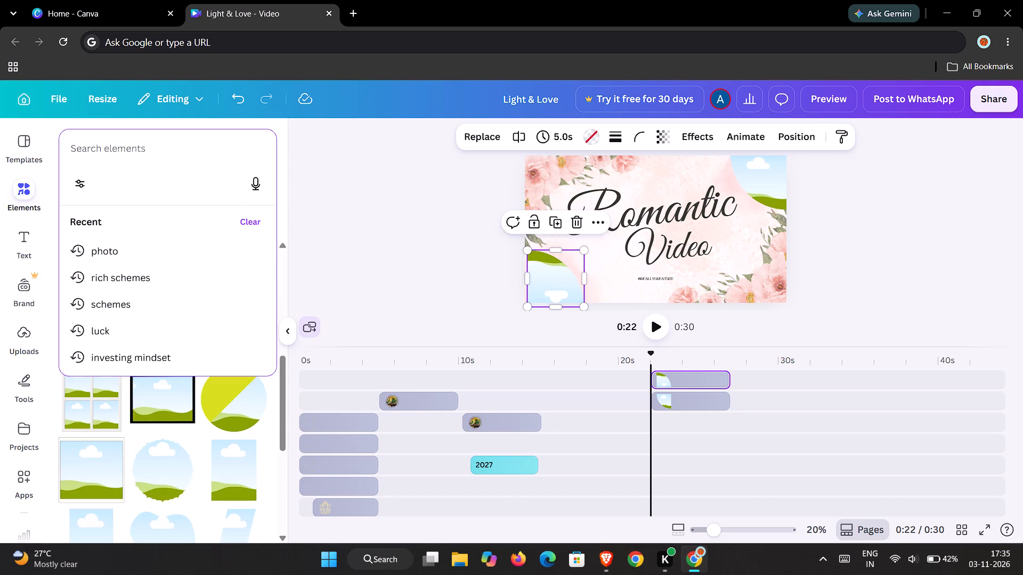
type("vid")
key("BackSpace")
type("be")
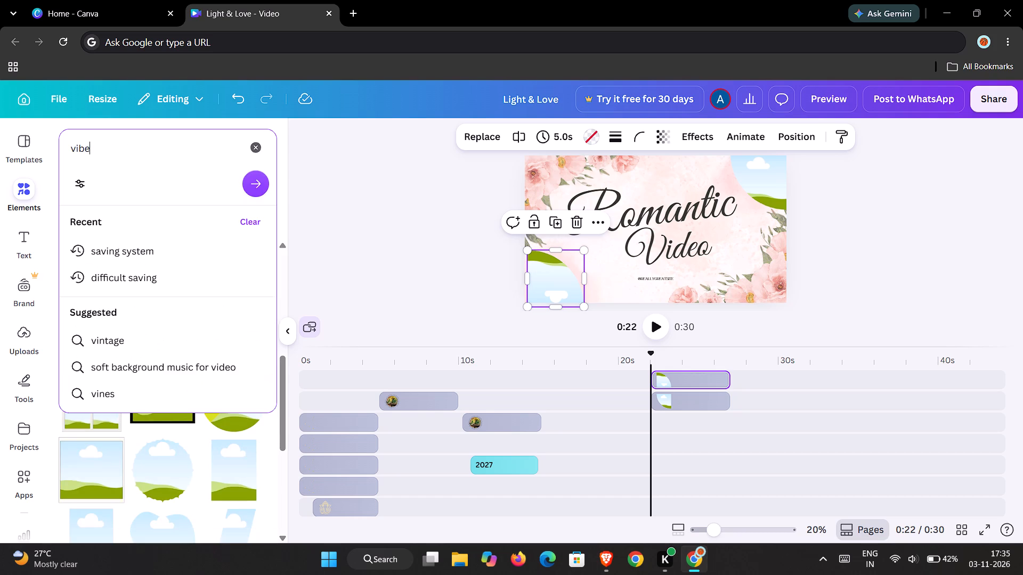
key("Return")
Search the elements library for "nature" and limit the results to graphics.
key("BackSpace")
key("BackSpace")
key("BackSpace")
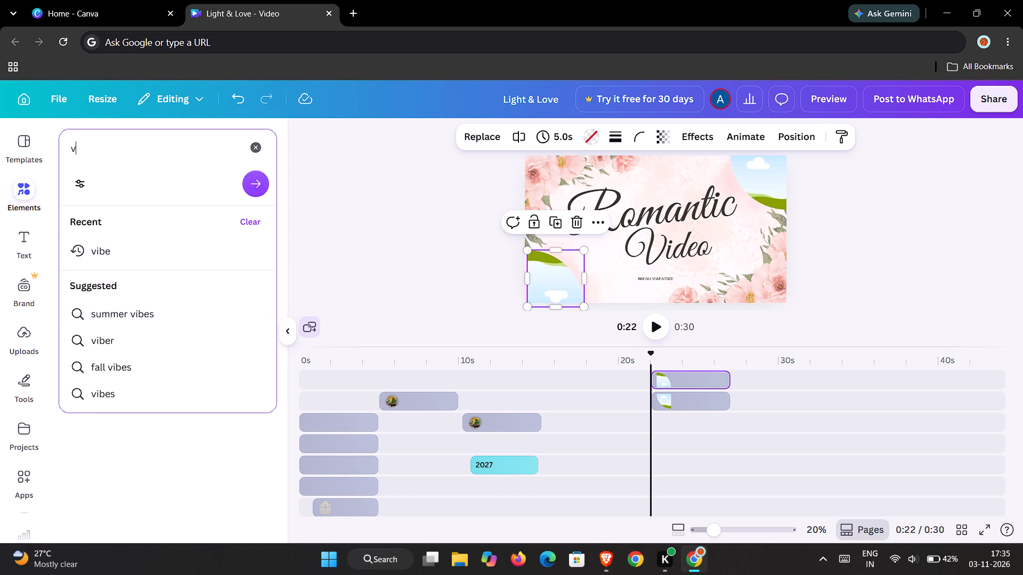
key("BackSpace")
key("BackSpace")
type("nature")
key("Return")
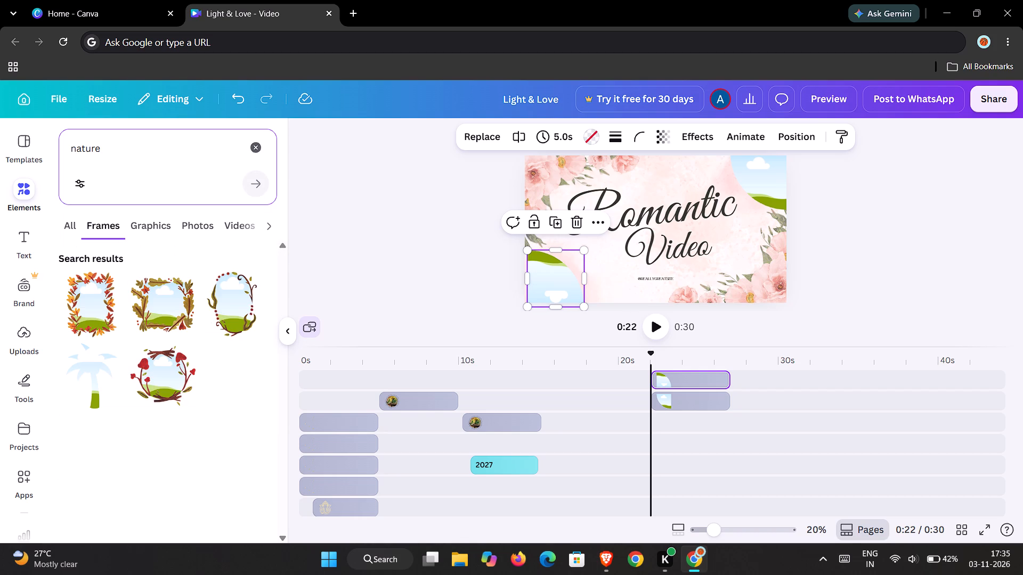
left_click(151, 229)
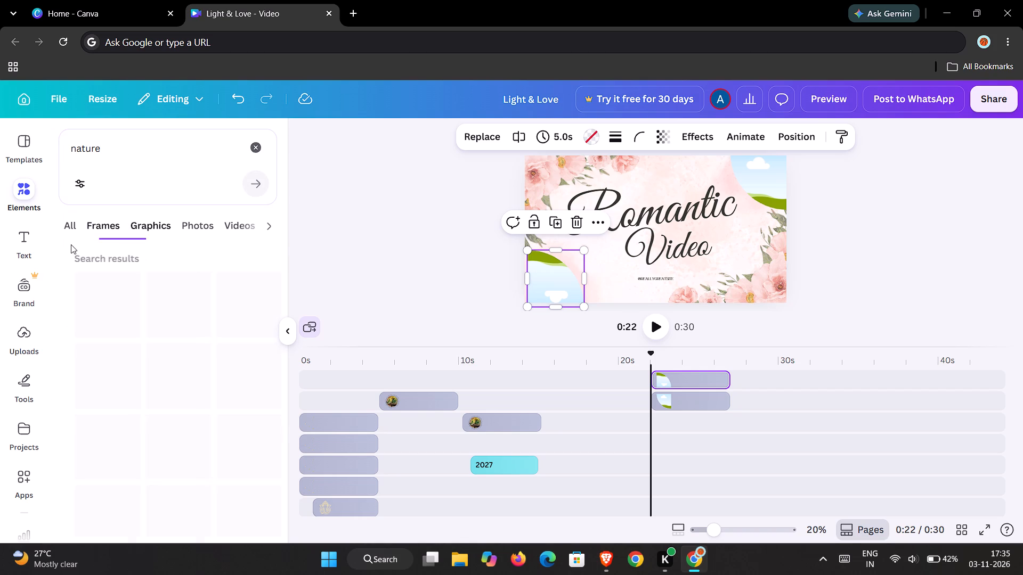
Find the misty blue-green watercolour mountain range graphic and fill the lower-left quarter-circle frame with it.
scroll(144, 355, "down", 2)
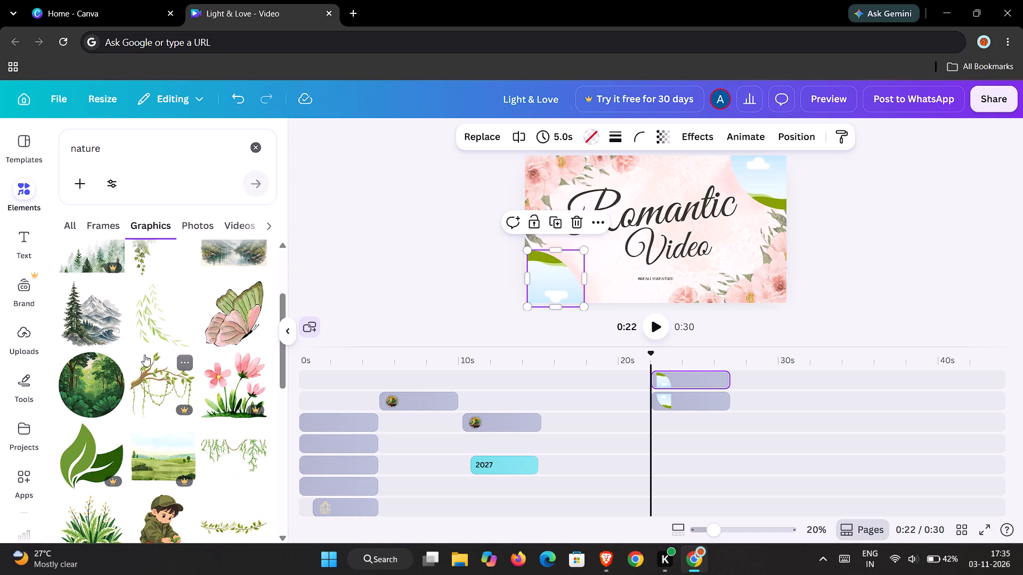
scroll(144, 355, "down", 2)
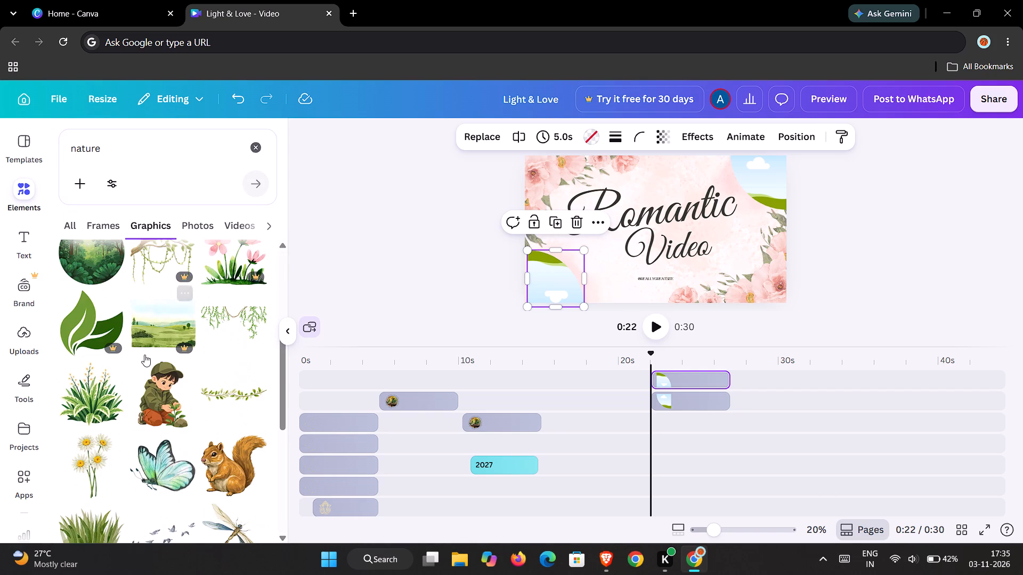
scroll(144, 355, "down", 2)
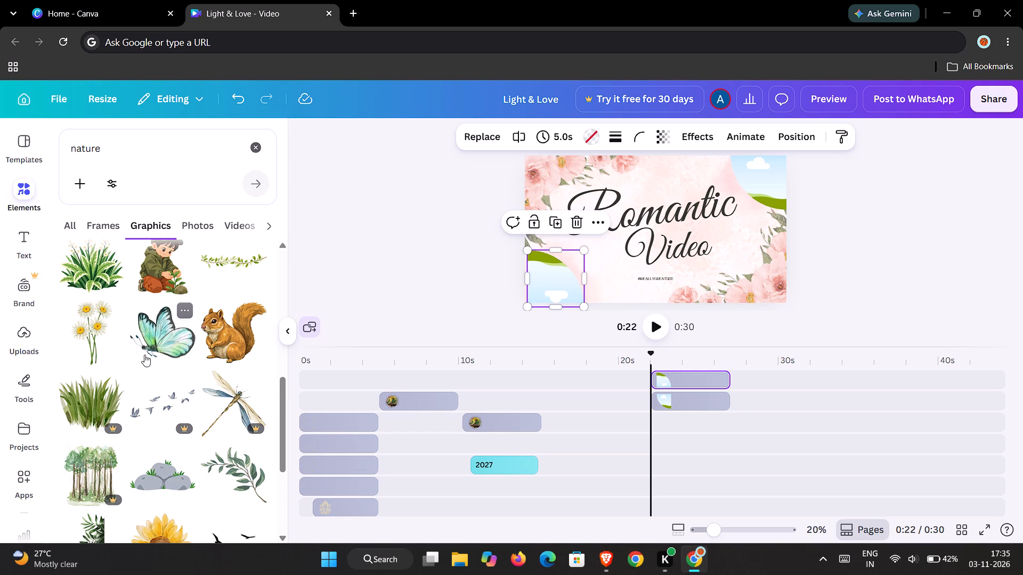
scroll(144, 353, "down", 2)
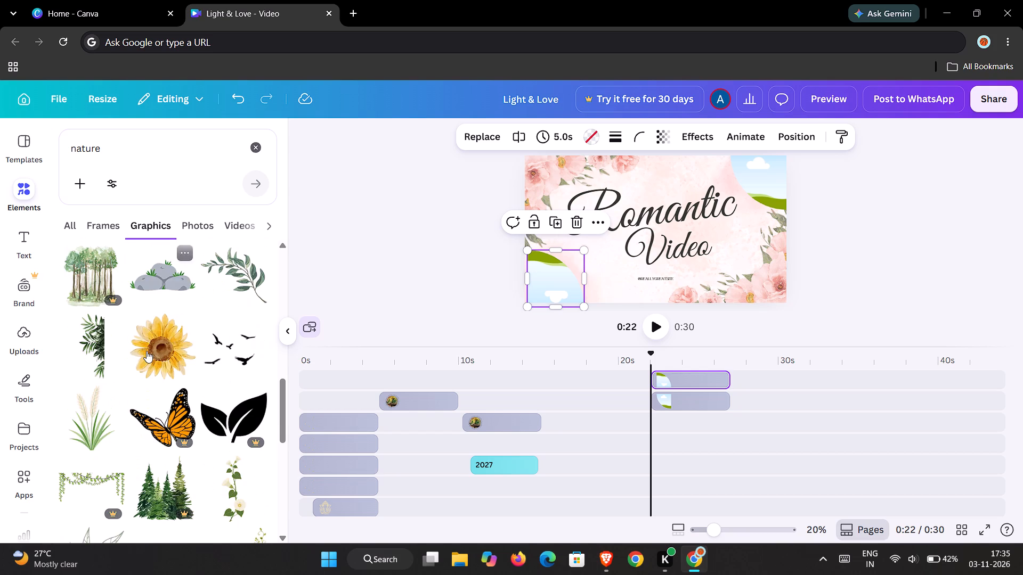
scroll(147, 351, "down", 3)
scroll(150, 351, "up", 1)
scroll(150, 351, "down", 1)
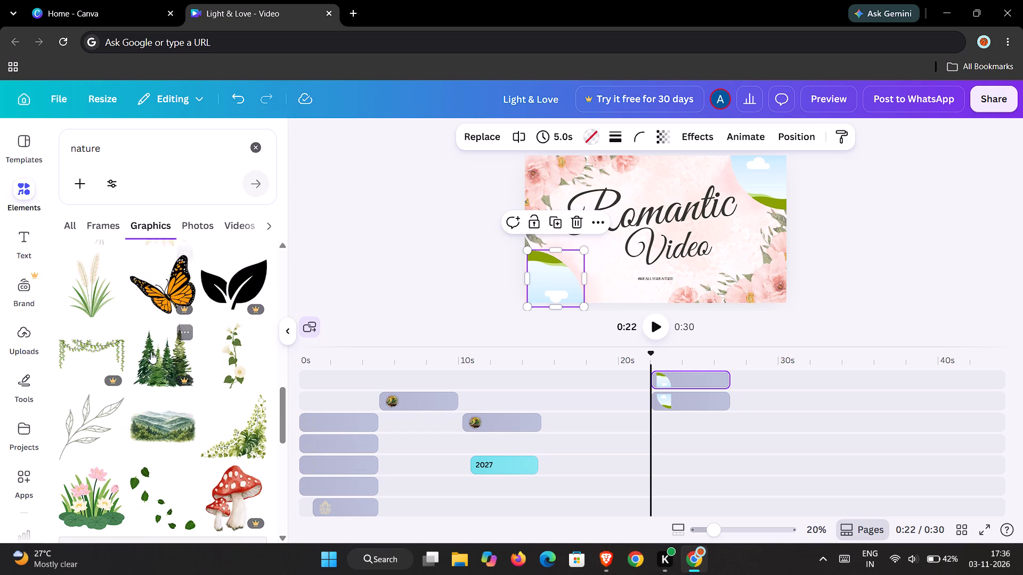
scroll(151, 352, "down", 7)
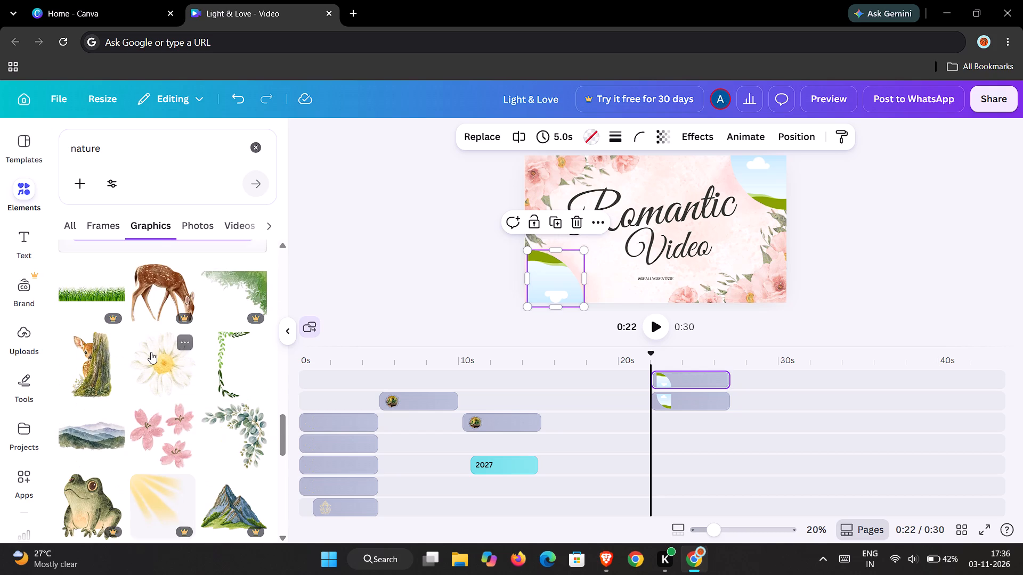
scroll(151, 352, "down", 1)
left_click(89, 360)
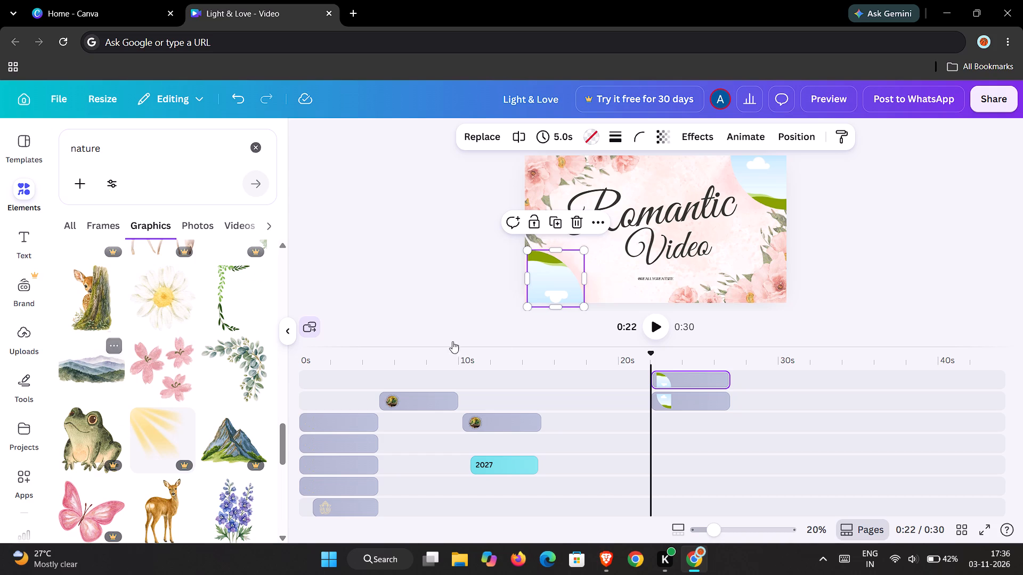
left_click_drag(692, 239, 595, 297)
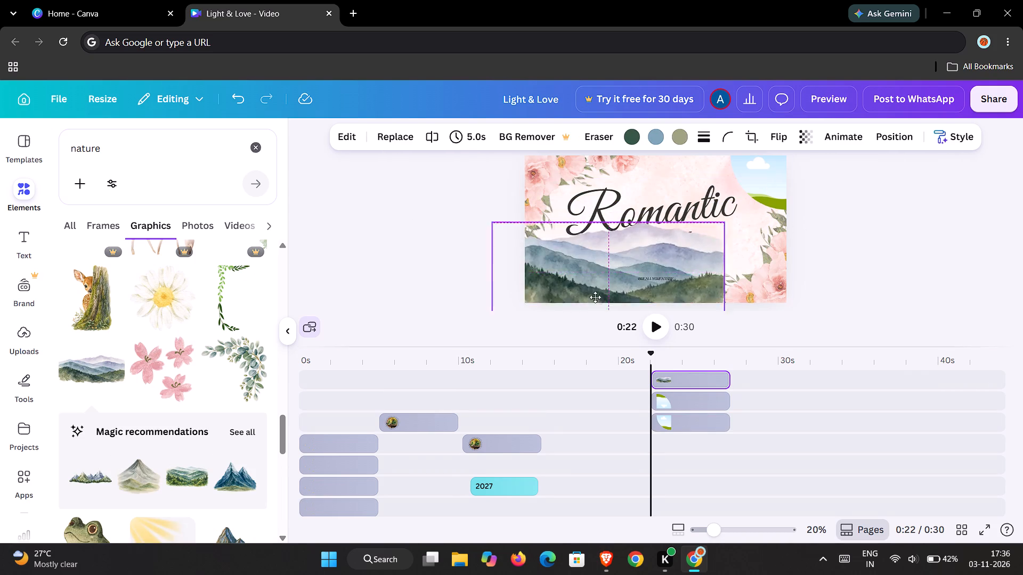
left_click_drag(595, 297, 554, 293)
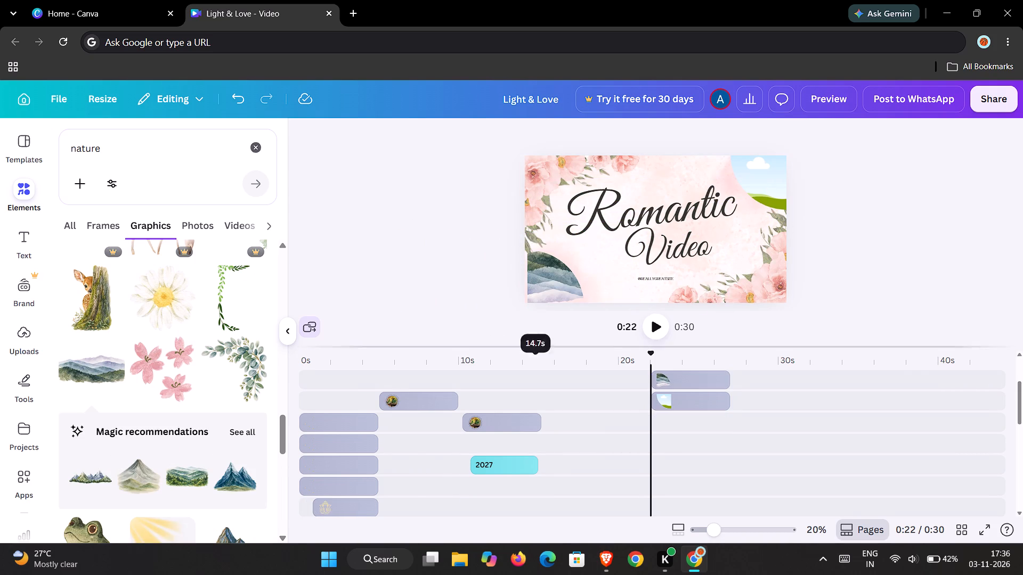
Fill the upper-right quarter-circle frame with the same watercolour mountain range graphic.
left_click_drag(100, 371, 771, 165)
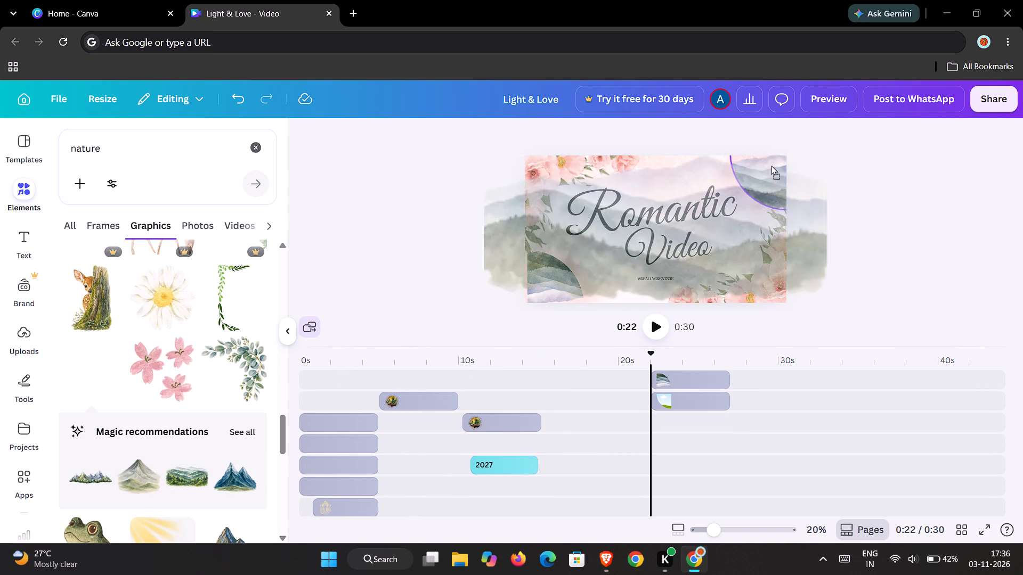
left_click_drag(771, 165, 772, 169)
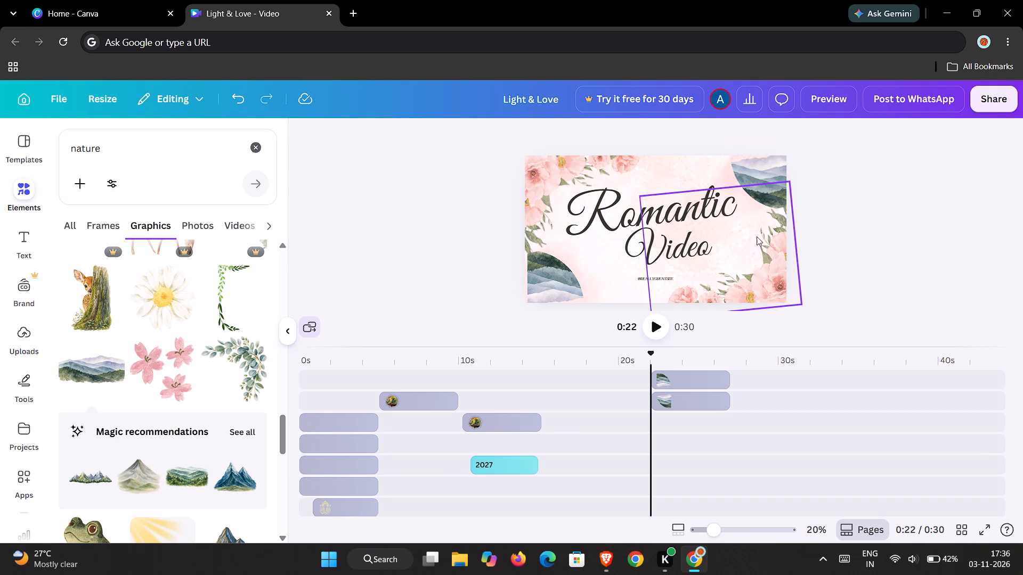
At about 21 s, replace the title word "Romantic" on the first Romantic Video page with "Wedding".
left_click_drag(652, 355, 605, 360)
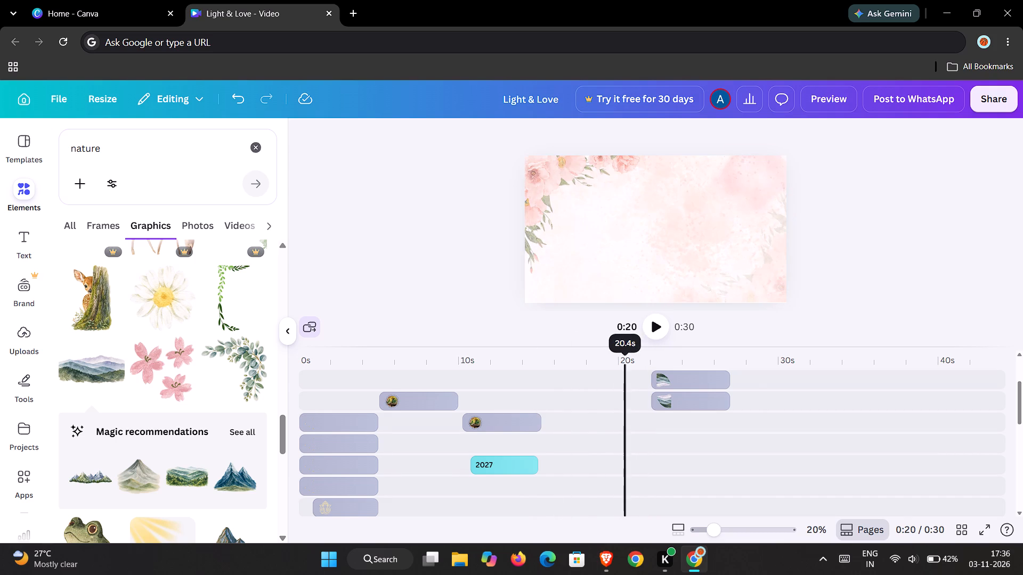
left_click_drag(605, 360, 575, 362)
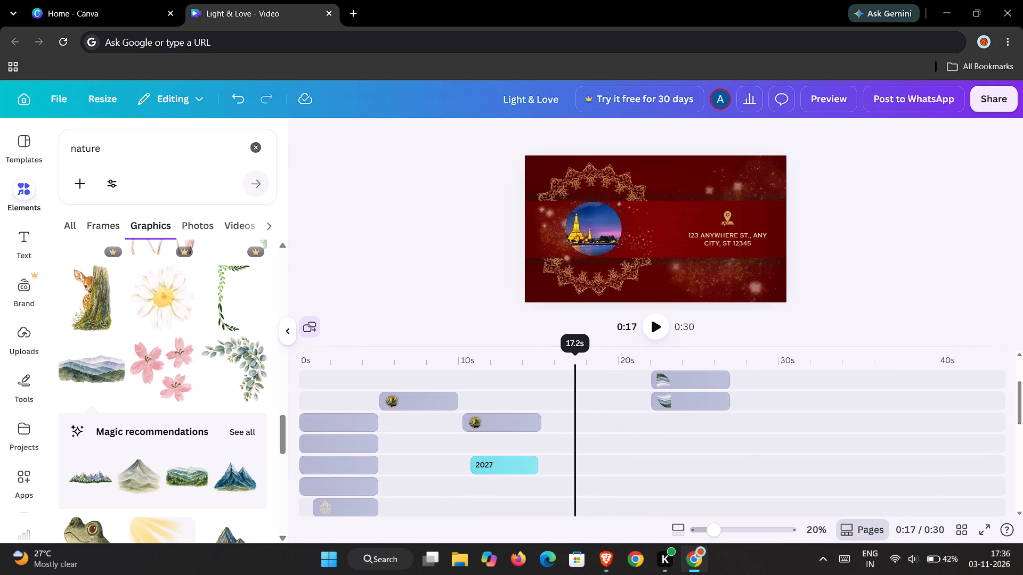
left_click_drag(575, 362, 640, 365)
left_click(670, 186)
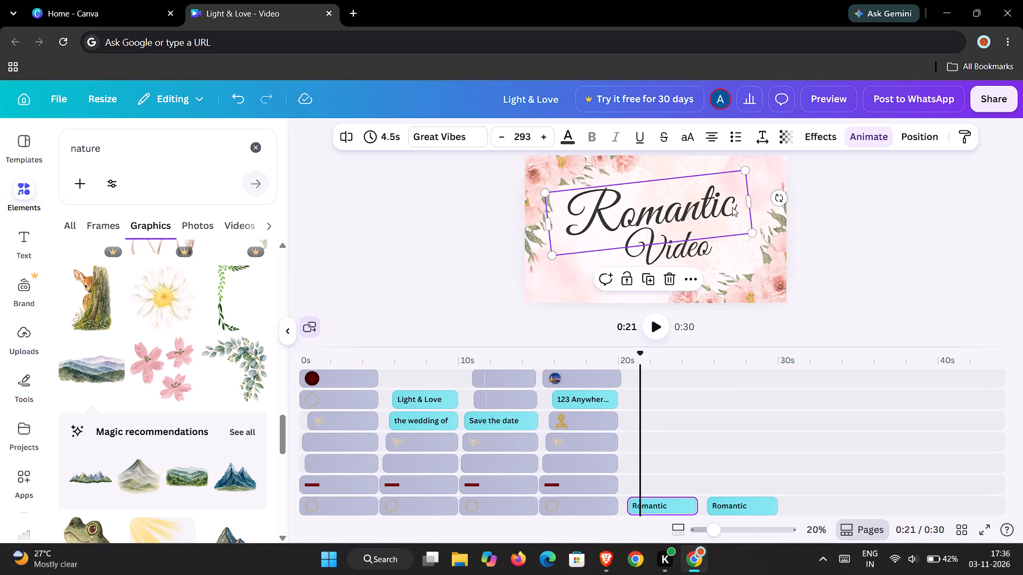
left_click(732, 207)
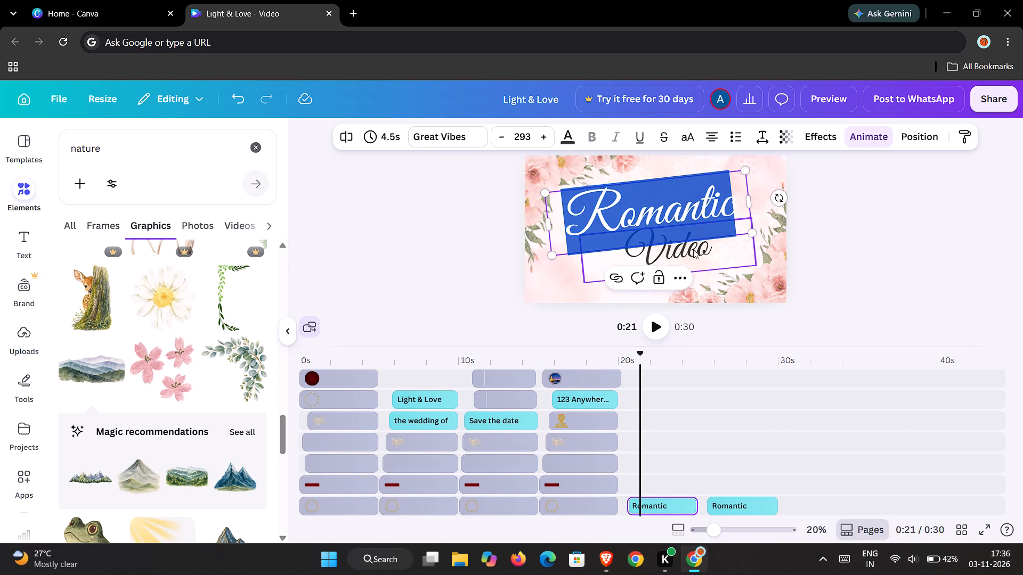
key("BackSpace")
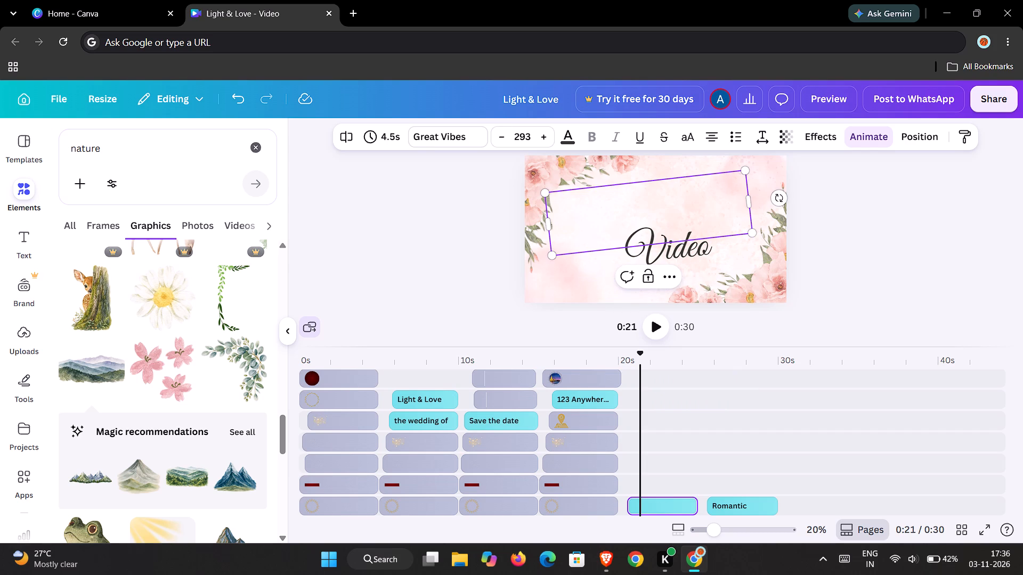
key("shift+w")
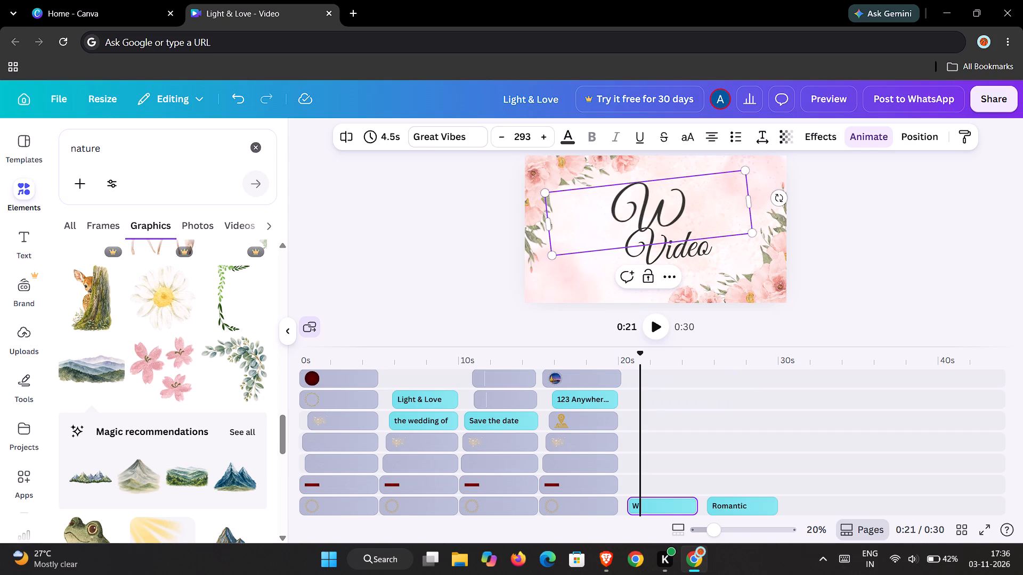
type("edding")
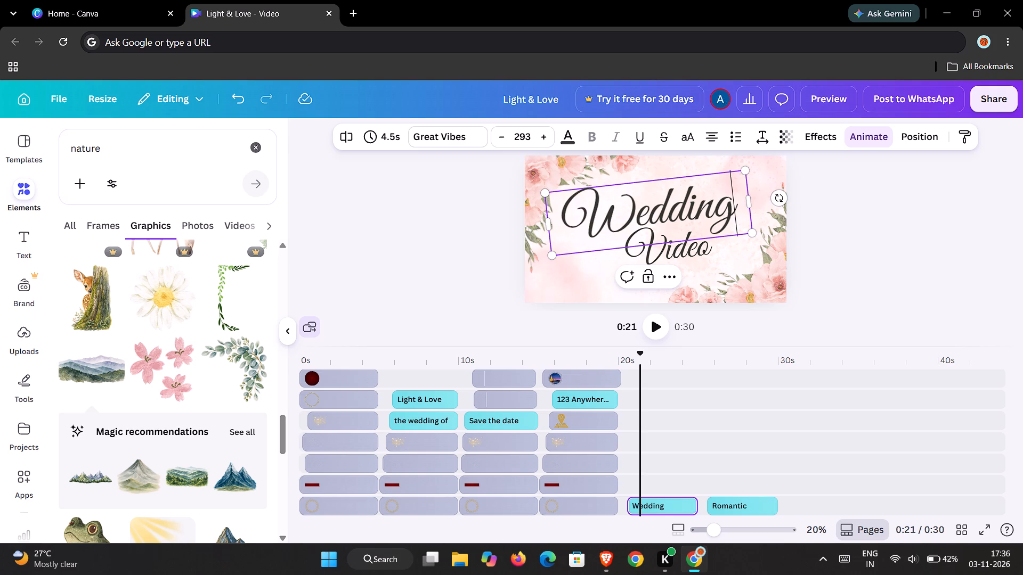
Replace the title word "Video" under "Wedding" on the first Romantic Video page with "Theme".
left_click(687, 256)
double_click(696, 248)
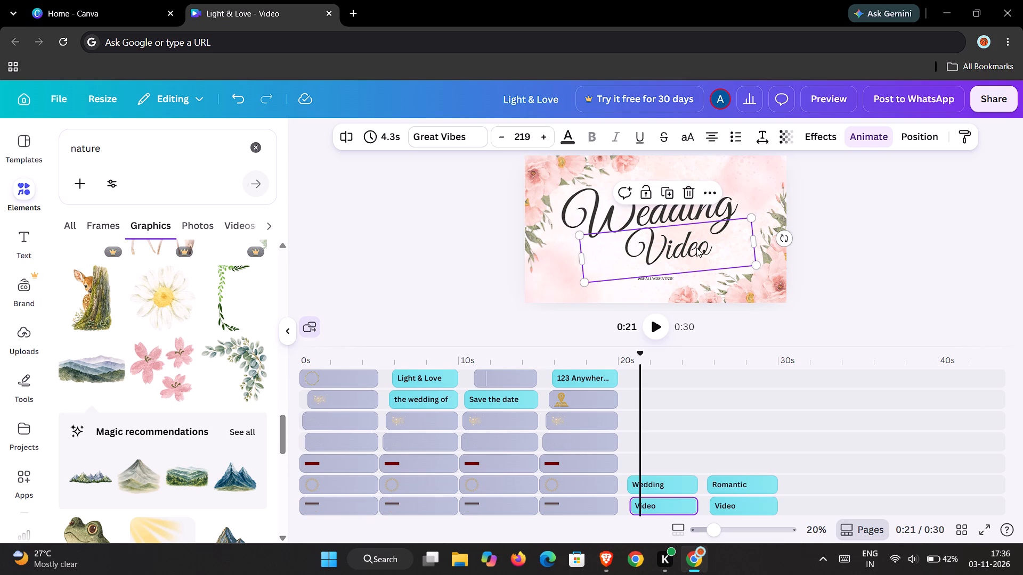
type("theme")
key("BackSpace")
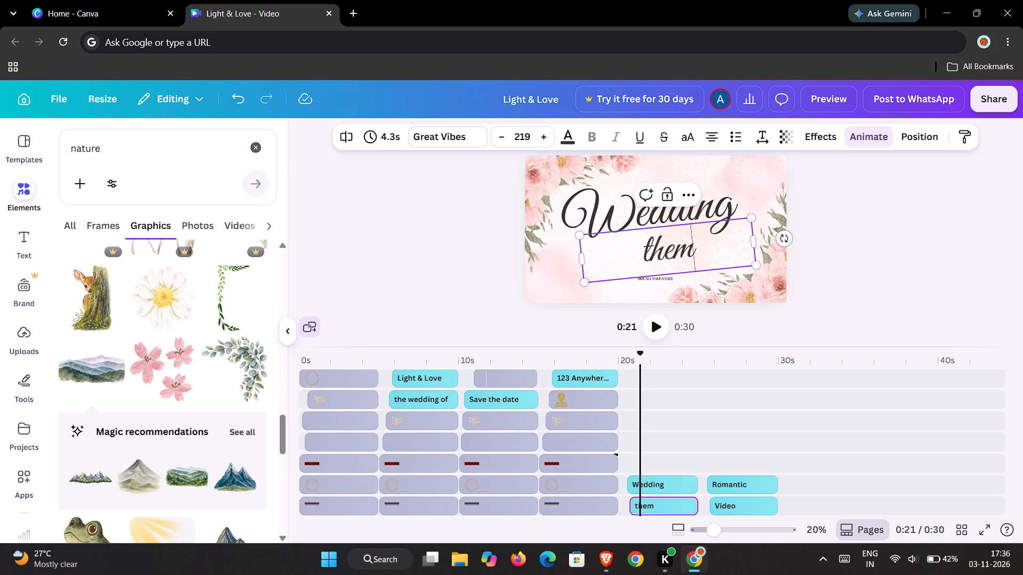
key("BackSpace")
key("BackSpace")
key("BackSpace")
key("BackSpace")
key("shift+r")
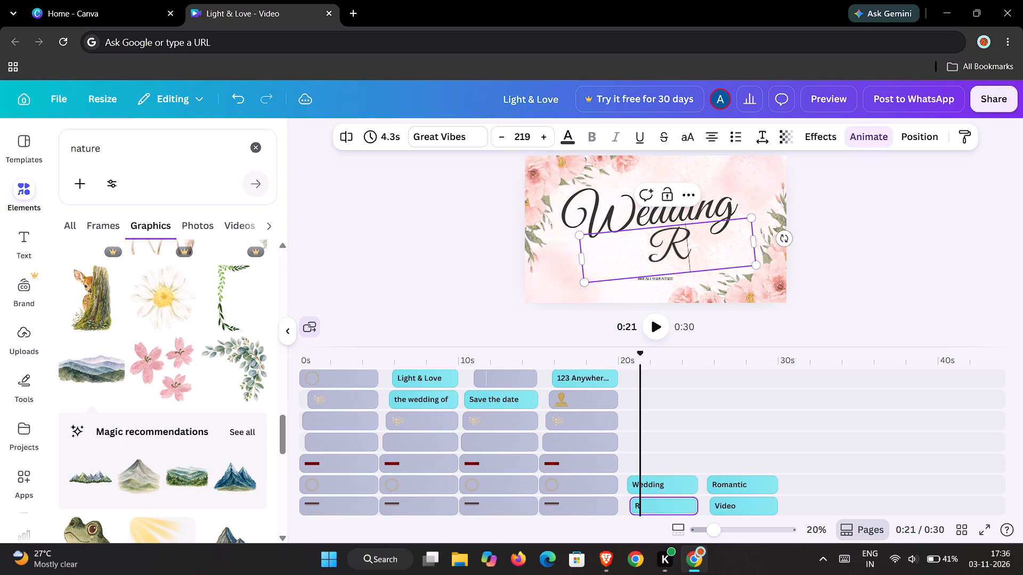
key("BackSpace")
key("shift+t")
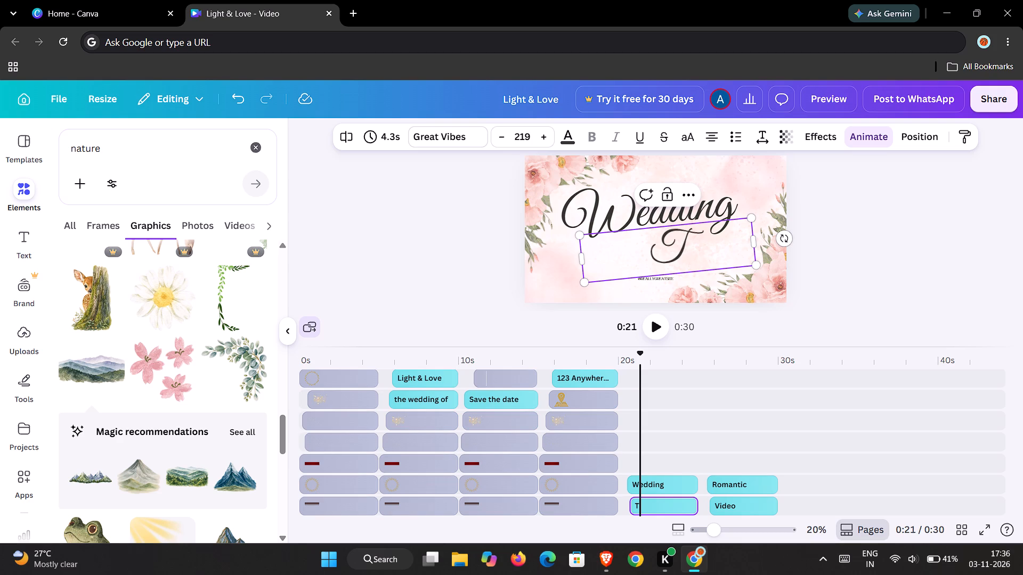
type("heme")
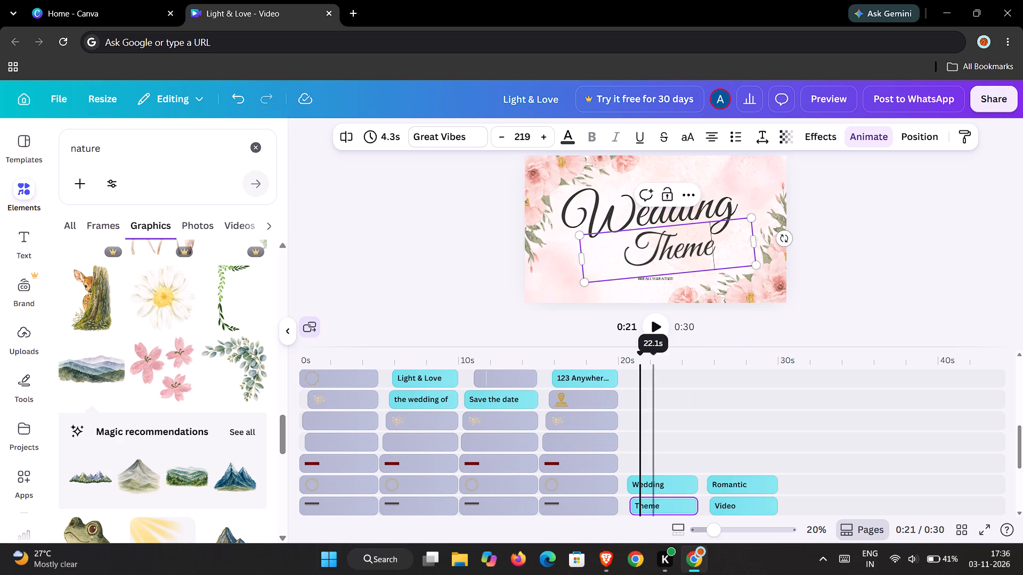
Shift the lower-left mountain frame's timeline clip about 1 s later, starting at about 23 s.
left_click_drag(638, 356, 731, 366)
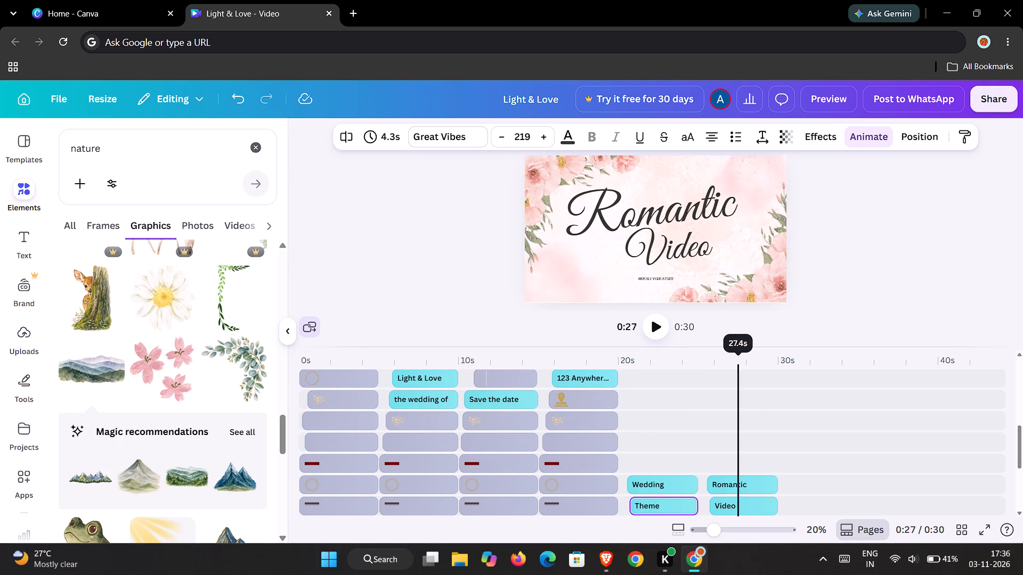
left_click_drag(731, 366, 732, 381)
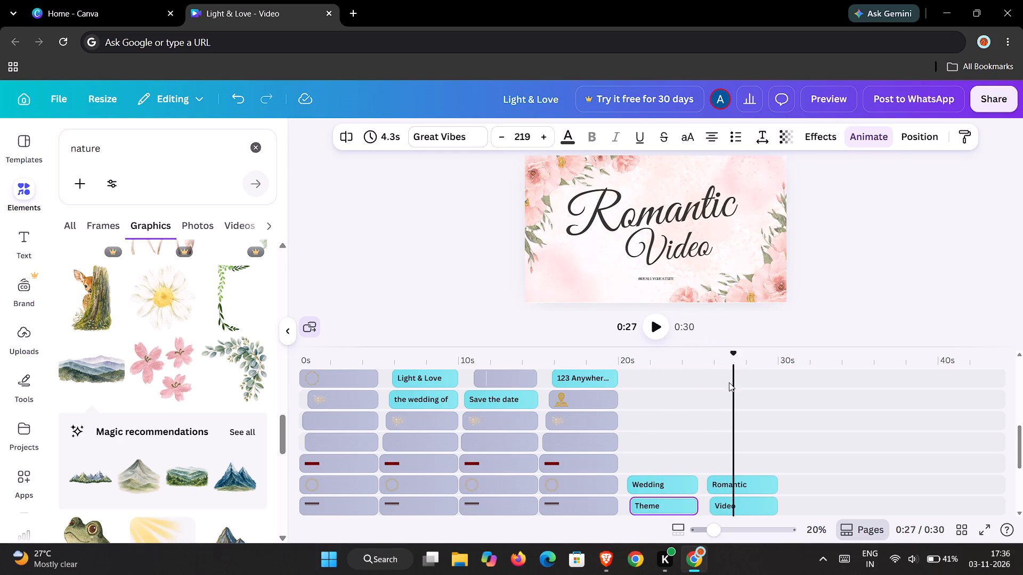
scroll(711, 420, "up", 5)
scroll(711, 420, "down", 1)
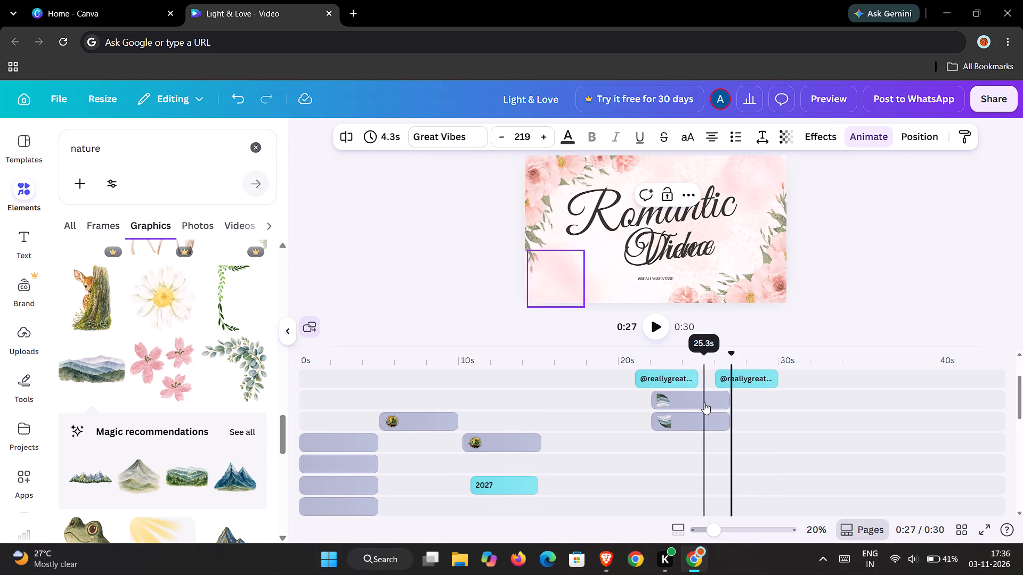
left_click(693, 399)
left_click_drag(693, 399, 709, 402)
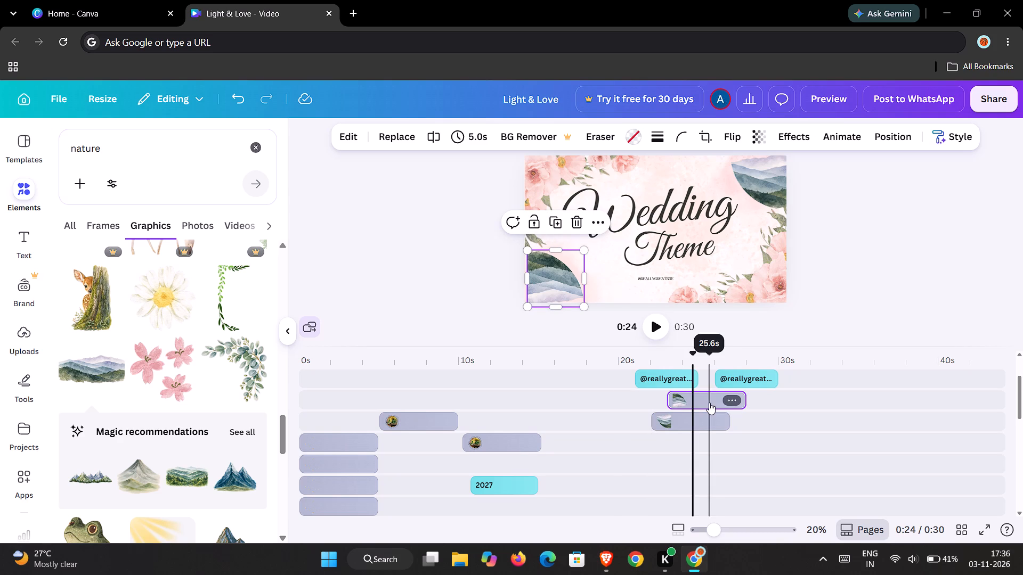
At about 26 s, replace the title word "Romantic" on the second Romantic Video page with "Wedding".
scroll(716, 421, "down", 4)
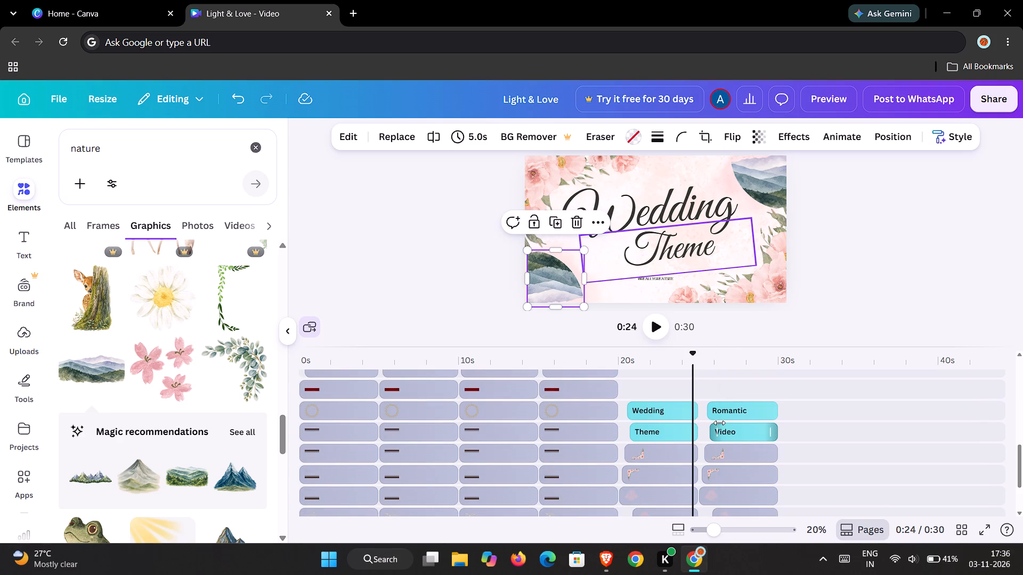
scroll(719, 423, "down", 1)
scroll(720, 422, "up", 2)
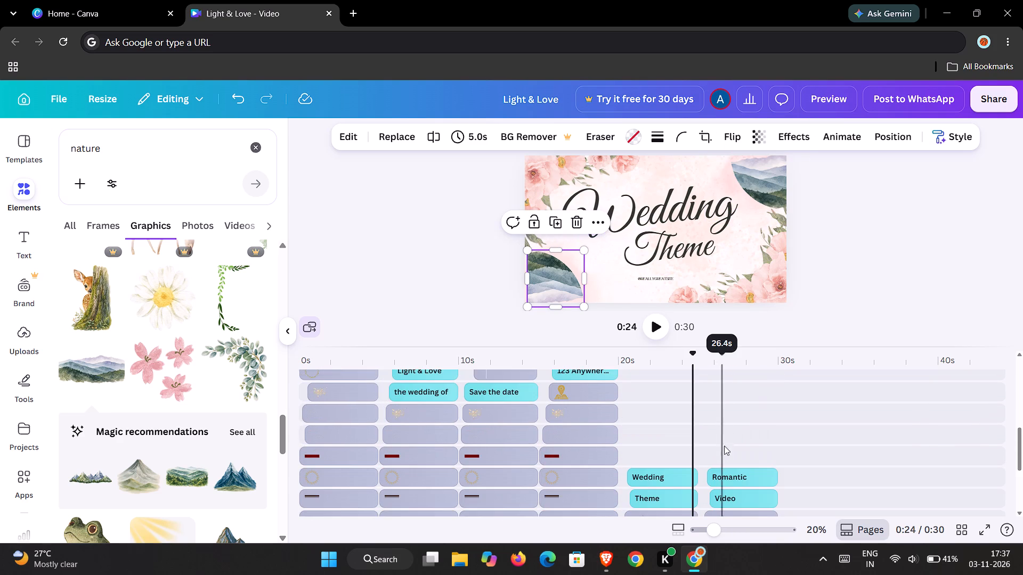
left_click(729, 478)
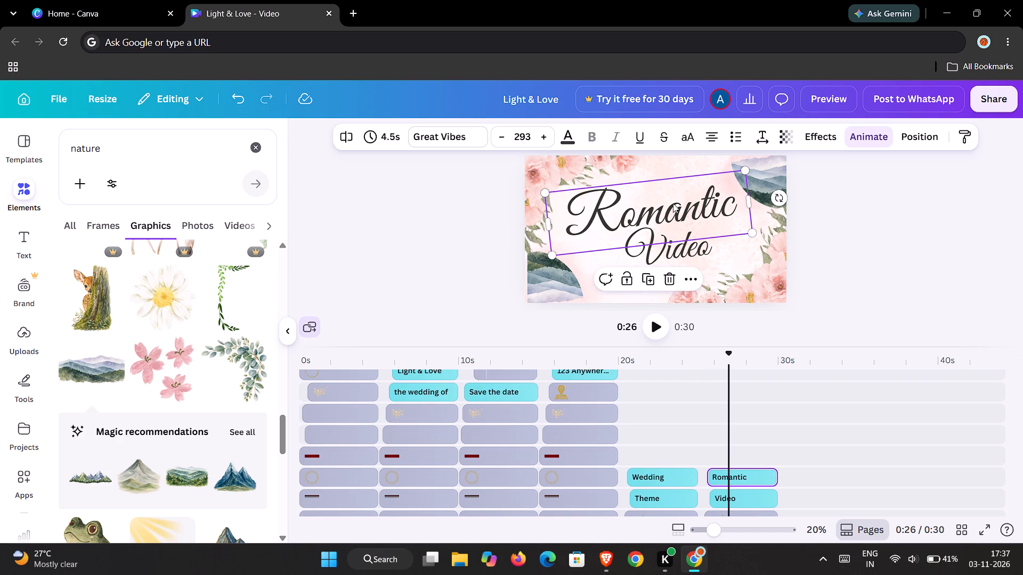
left_click(673, 203)
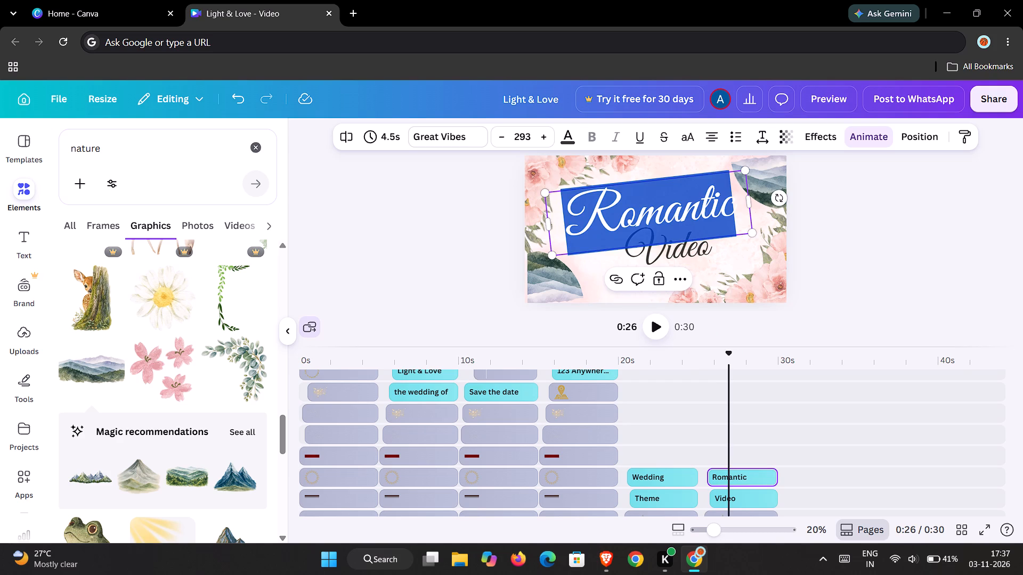
key("shift+w")
type("edding")
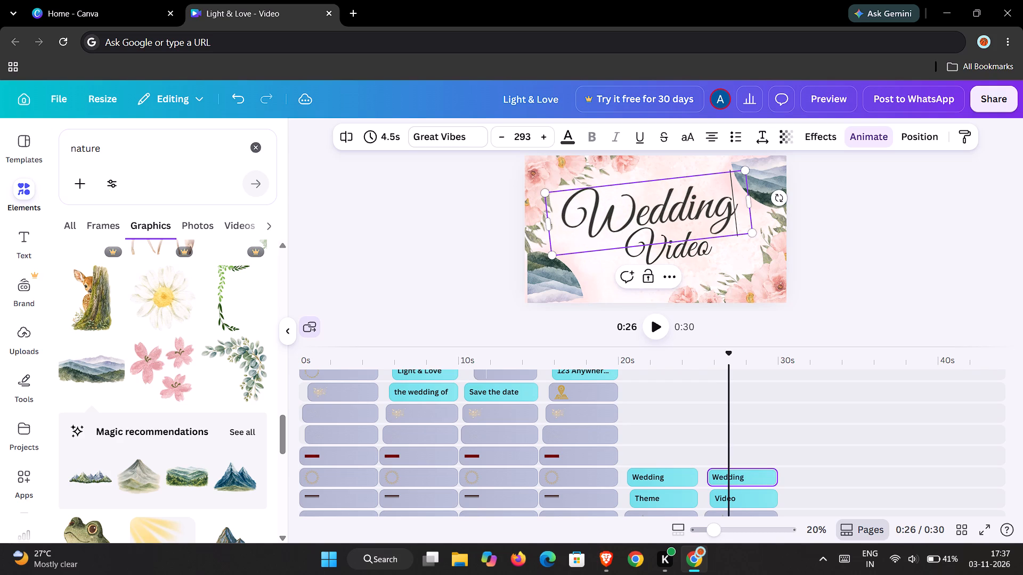
key("space")
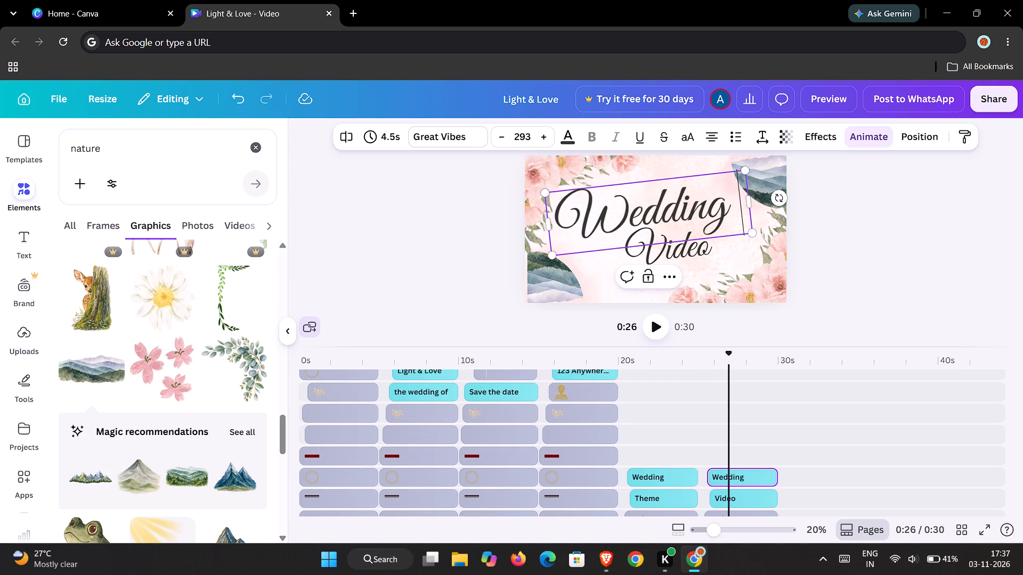
key("BackSpace")
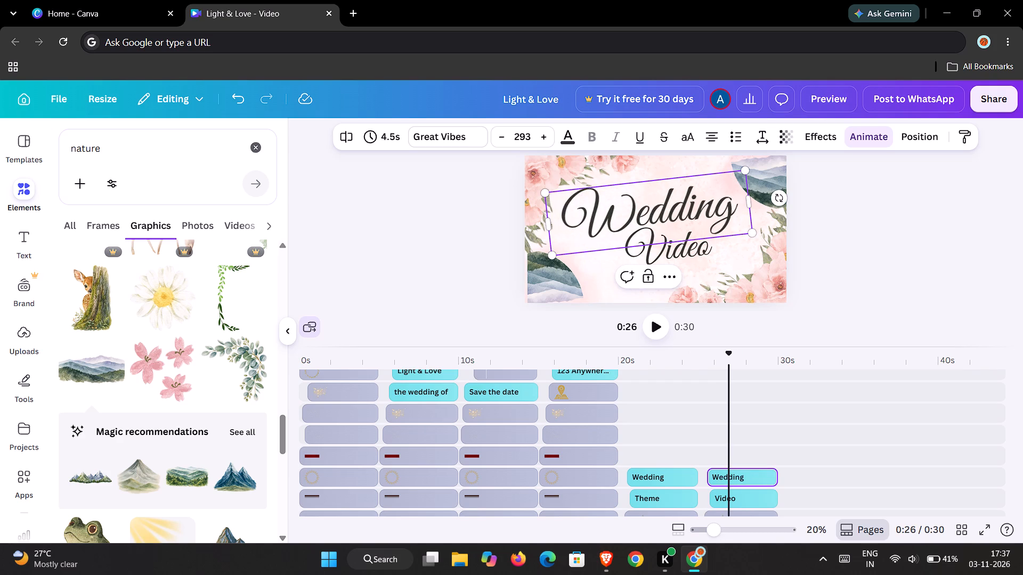
Replace the title word "Video" on the second Romantic Video page with "Theme".
left_click(681, 261)
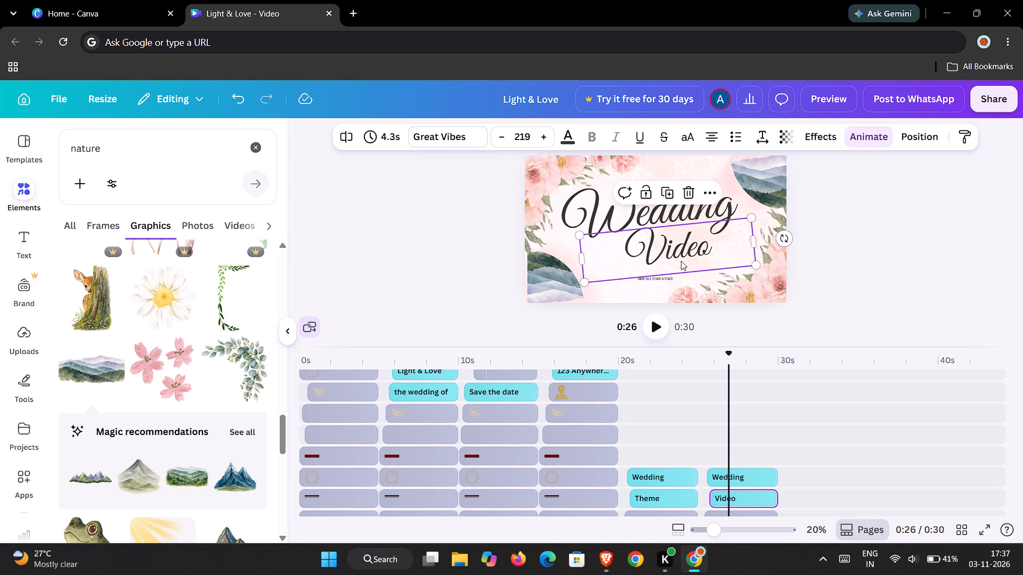
double_click(681, 261)
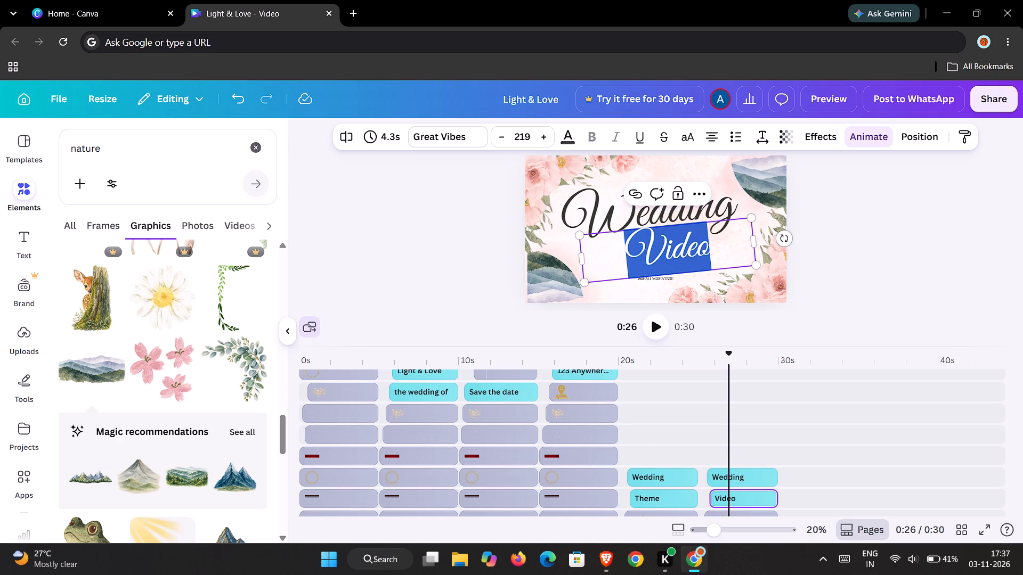
type("the")
key("BackSpace")
key("BackSpace")
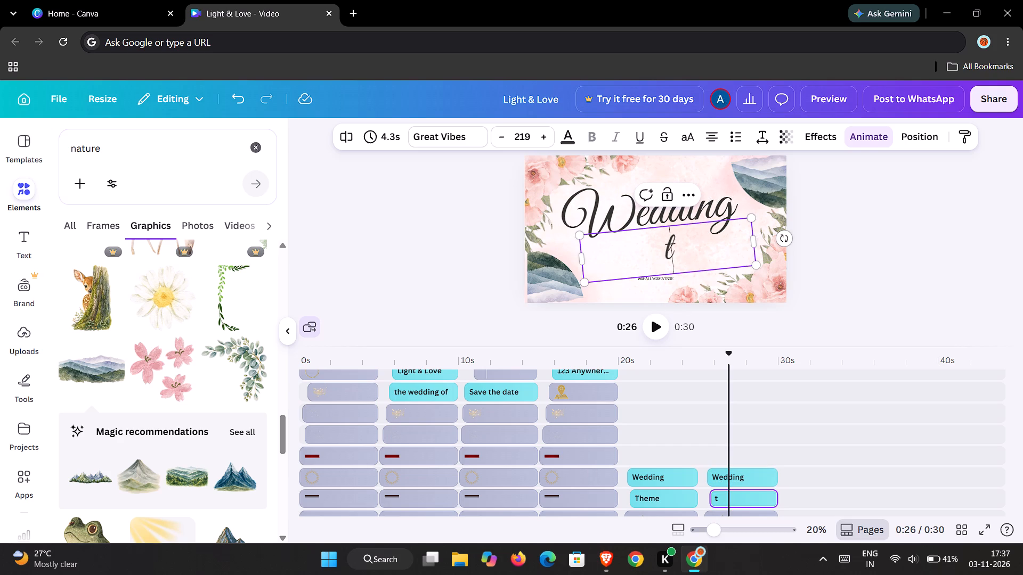
key("BackSpace")
key("shift+t")
type("heme")
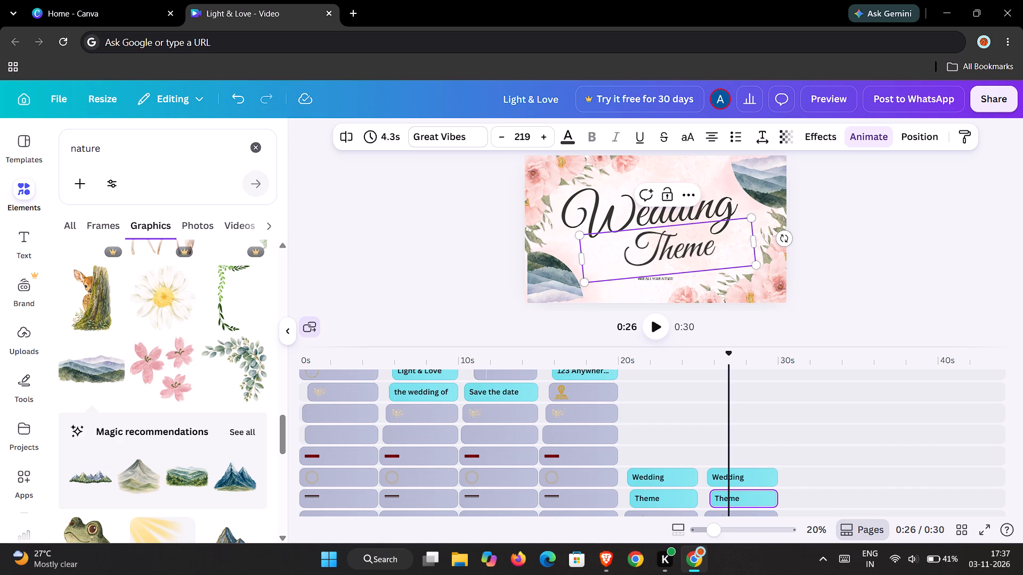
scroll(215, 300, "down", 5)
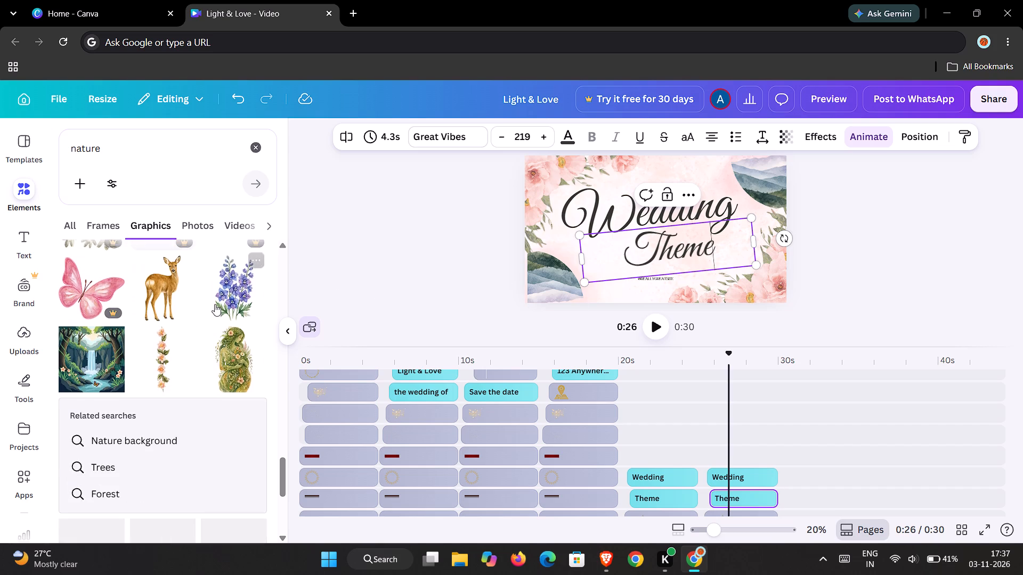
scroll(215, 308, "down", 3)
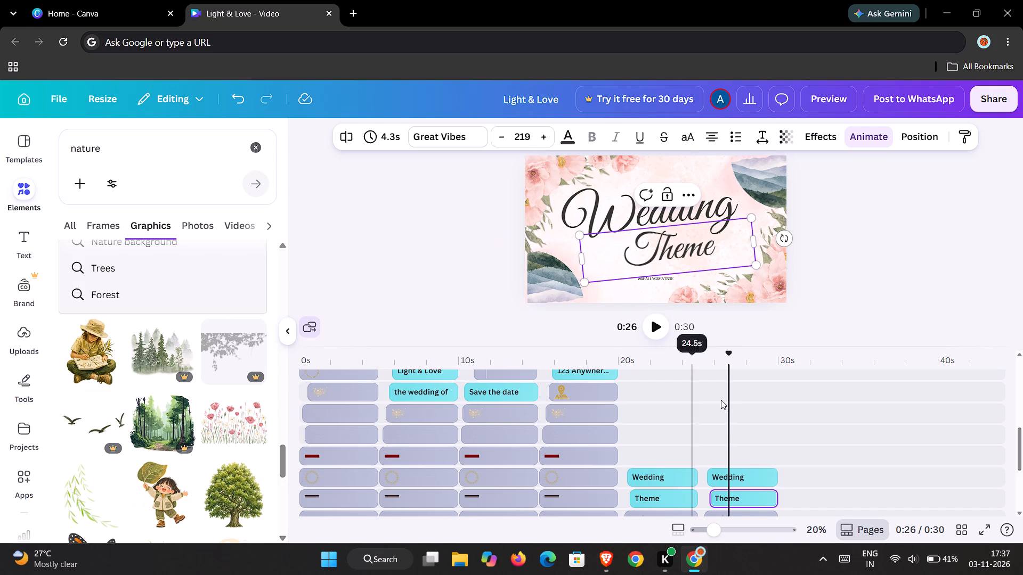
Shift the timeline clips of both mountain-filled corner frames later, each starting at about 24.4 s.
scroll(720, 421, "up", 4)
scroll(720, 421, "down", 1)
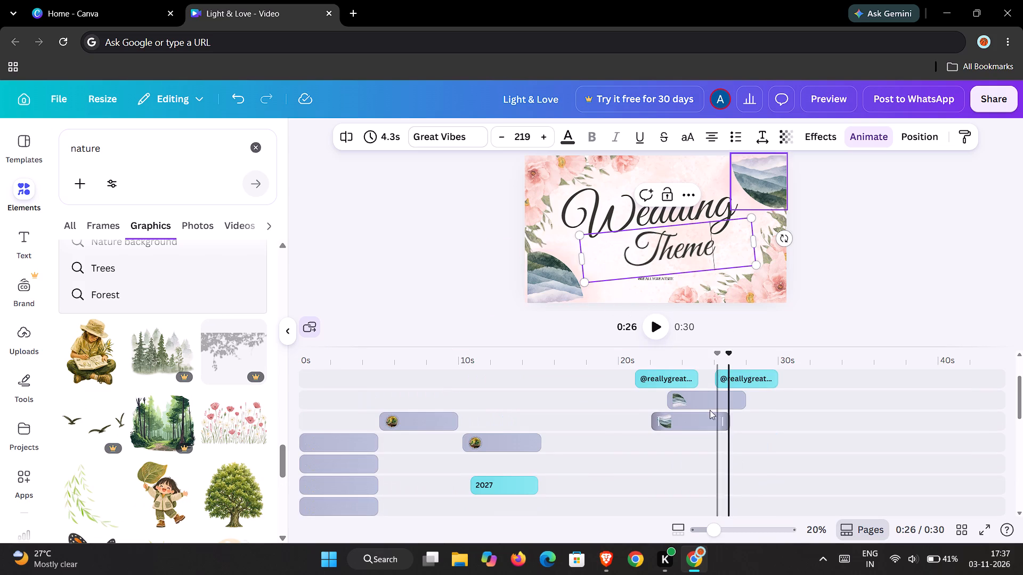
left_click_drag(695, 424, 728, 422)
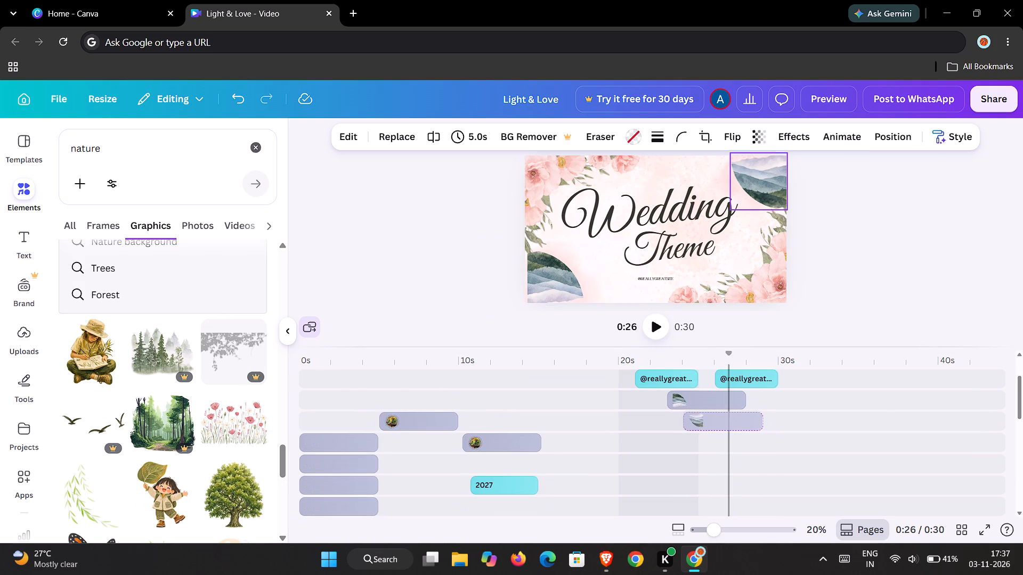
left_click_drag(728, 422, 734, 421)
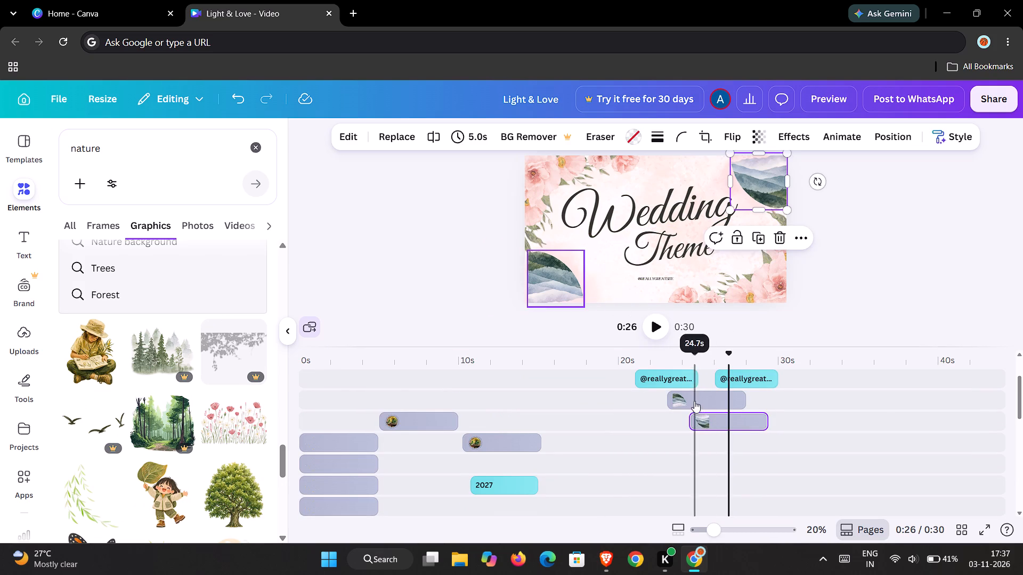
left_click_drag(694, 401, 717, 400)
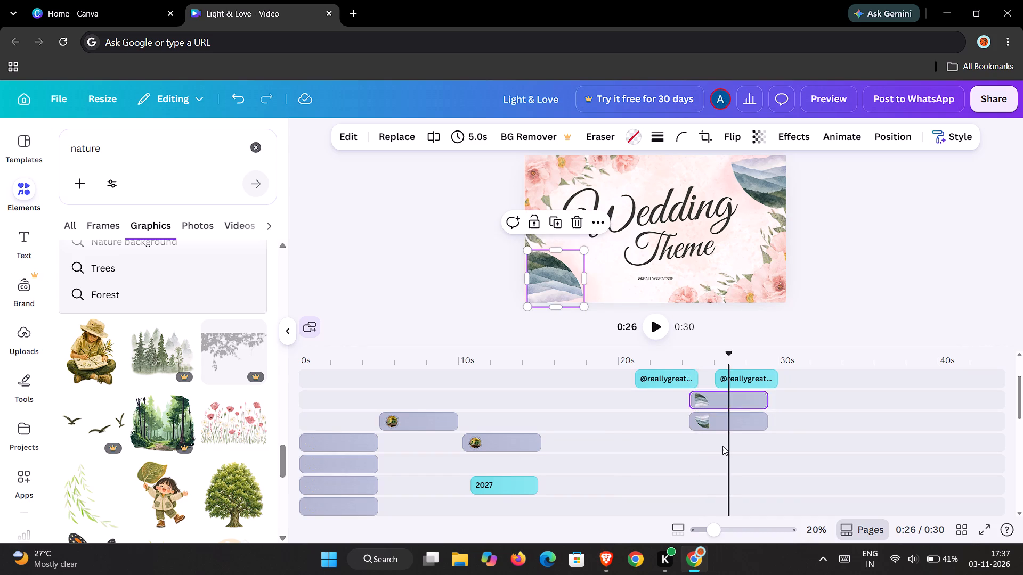
Move the upper-right mountain frame's clip to the track just above the "Wedding" titles, starting at about 25 s with the second page.
scroll(722, 446, "down", 4)
scroll(723, 447, "up", 3)
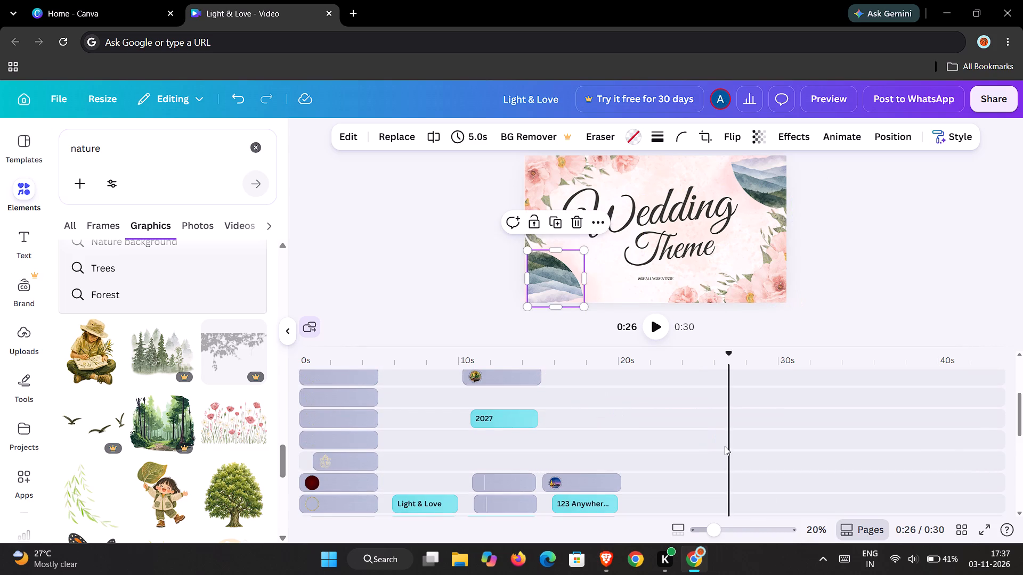
scroll(725, 446, "up", 2)
scroll(722, 454, "down", 2)
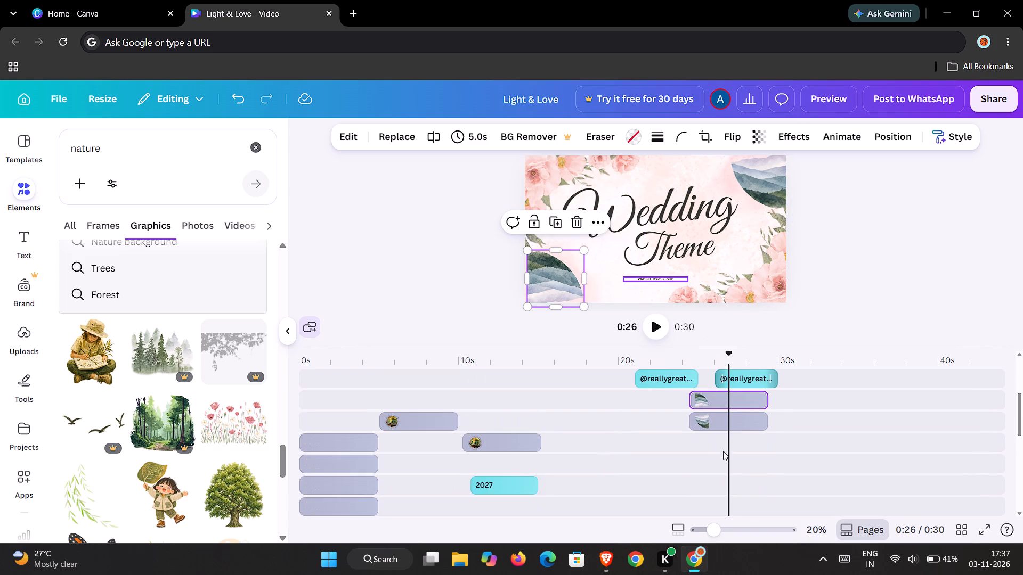
scroll(724, 445, "up", 1)
left_click_drag(716, 422, 720, 441)
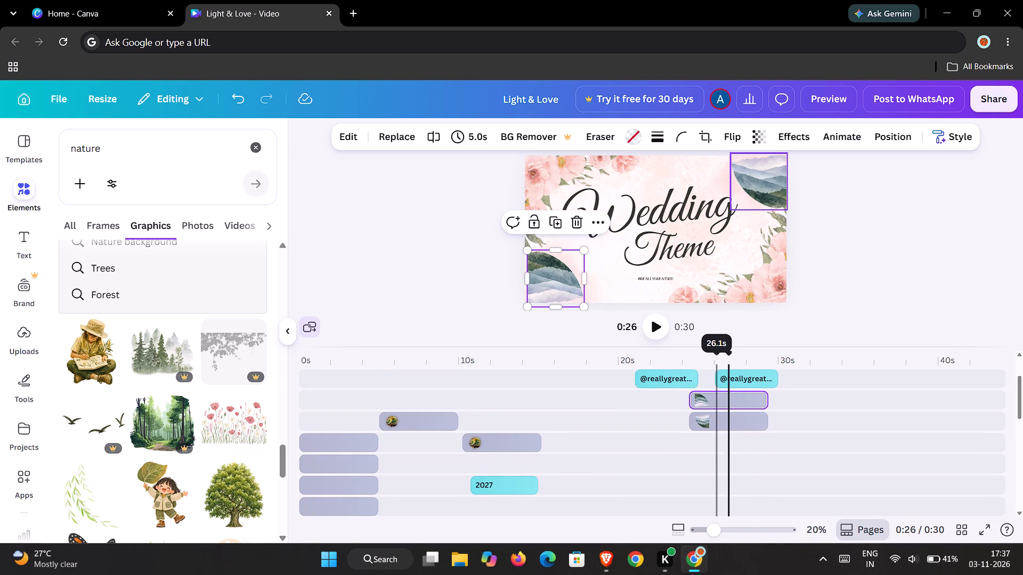
left_click_drag(720, 441, 721, 469)
scroll(723, 464, "down", 1)
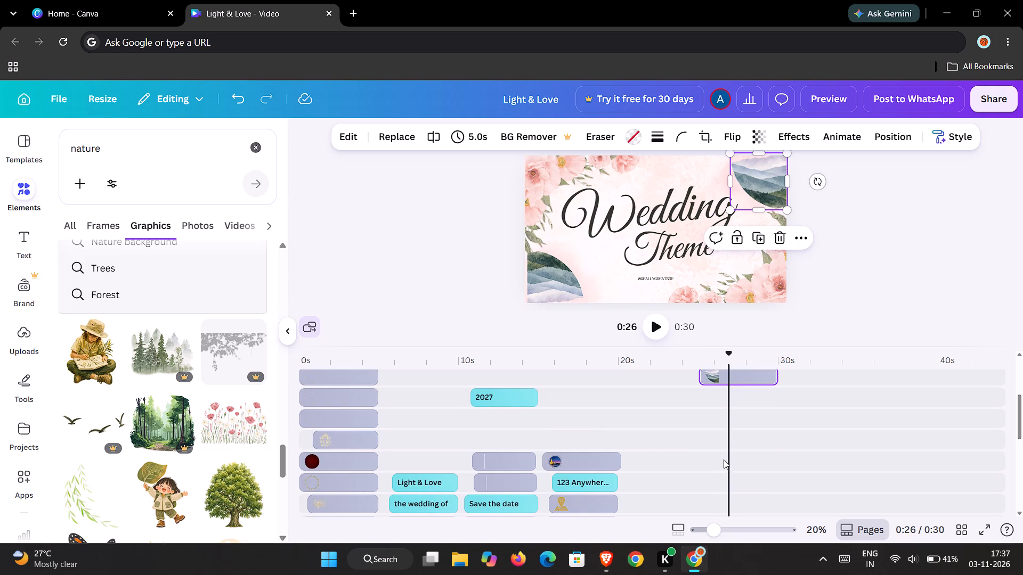
left_click_drag(717, 376, 722, 491)
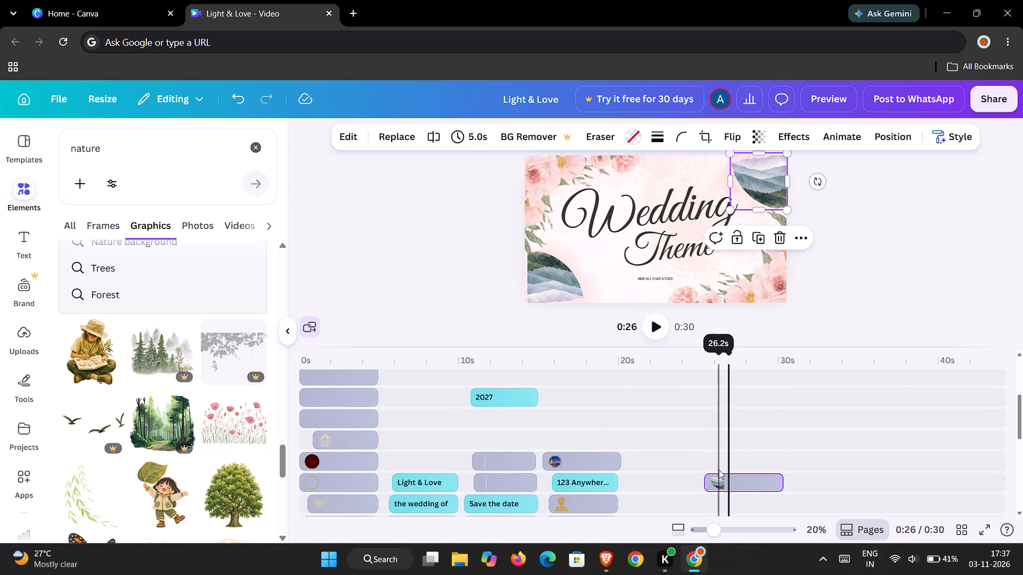
scroll(719, 469, "down", 2)
scroll(718, 468, "up", 1)
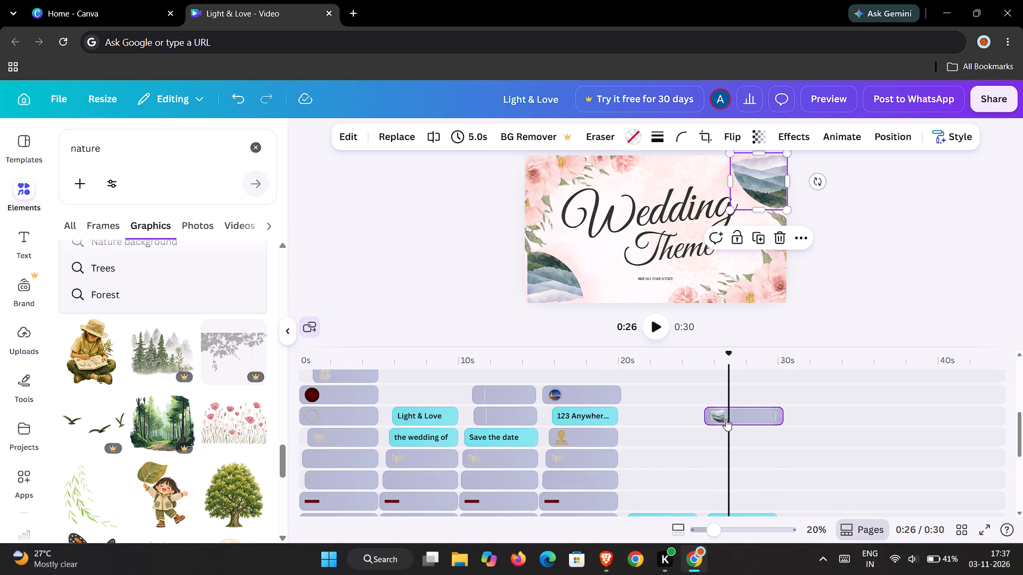
left_click_drag(729, 420, 726, 469)
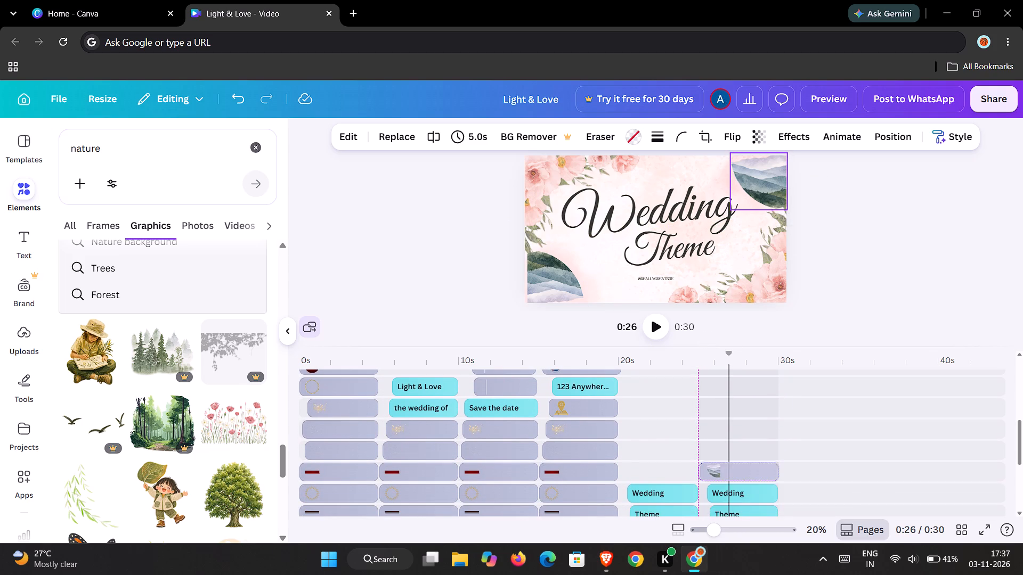
left_click_drag(726, 469, 725, 469)
Shift the lower-left mountain frame's clip to start at about 25 s, aligned with the second Romantic Video page.
scroll(728, 432, "up", 3)
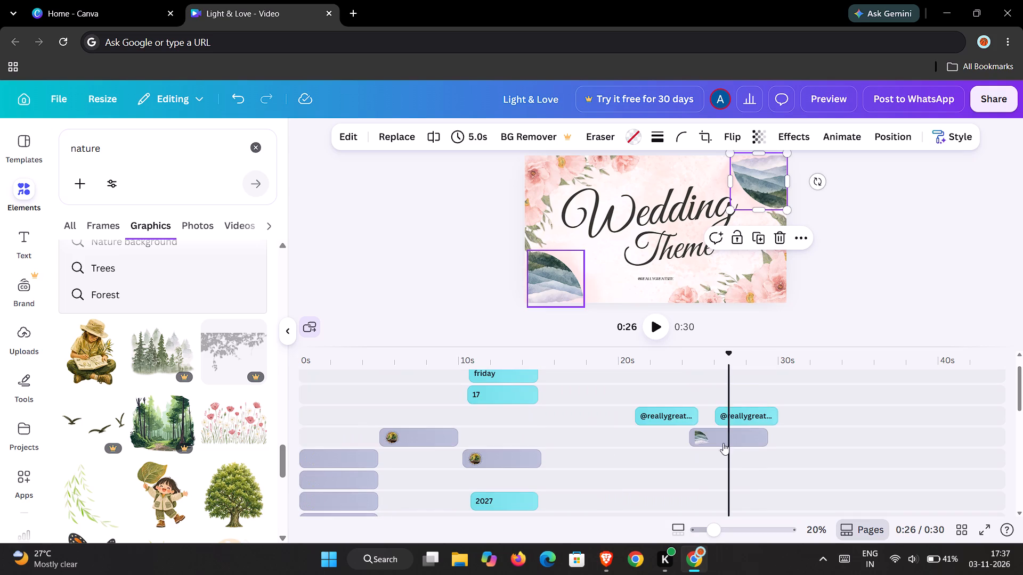
left_click_drag(722, 436, 733, 437)
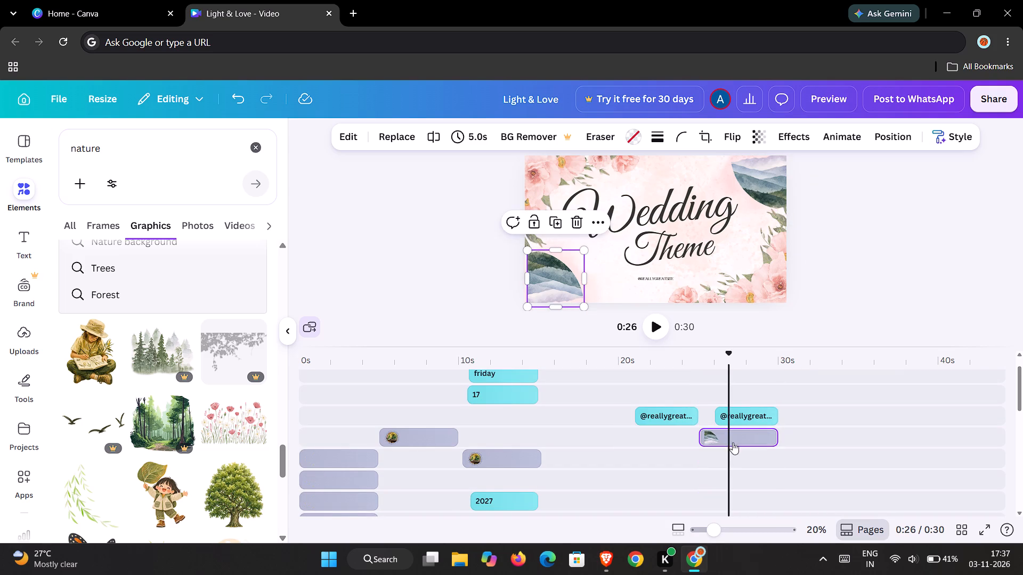
Move the lower-left mountain frame's clip down to the track directly above the upper-right frame's clip, starting at about 25 s.
scroll(695, 439, "down", 4)
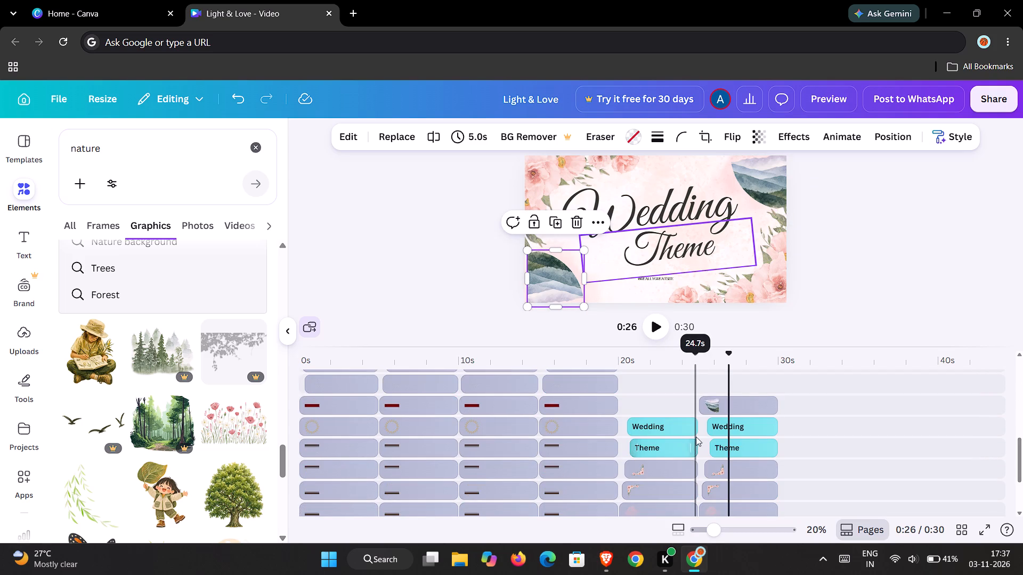
scroll(696, 436, "up", 3)
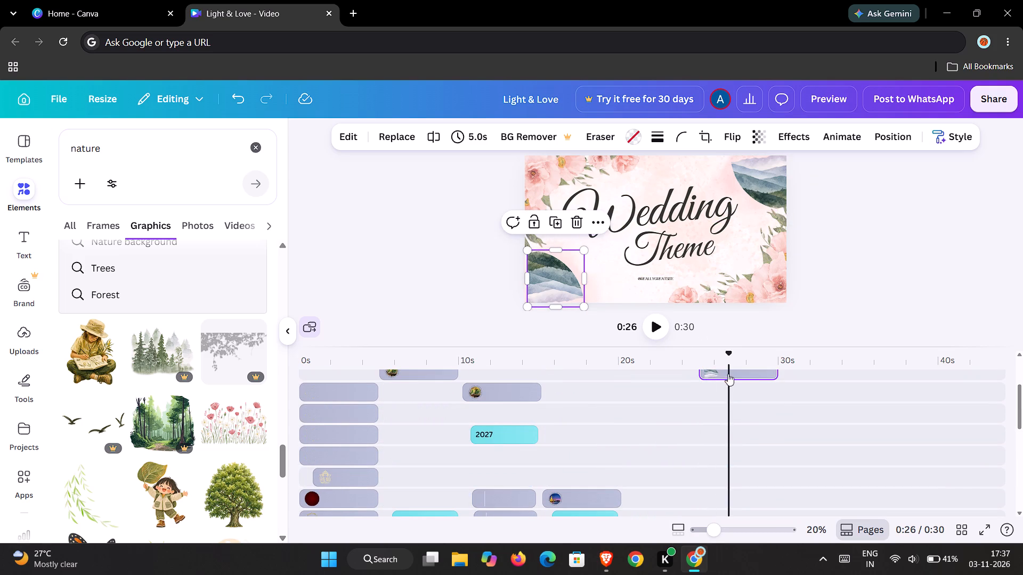
left_click_drag(722, 375, 724, 507)
scroll(719, 442, "down", 3)
scroll(729, 376, "up", 2)
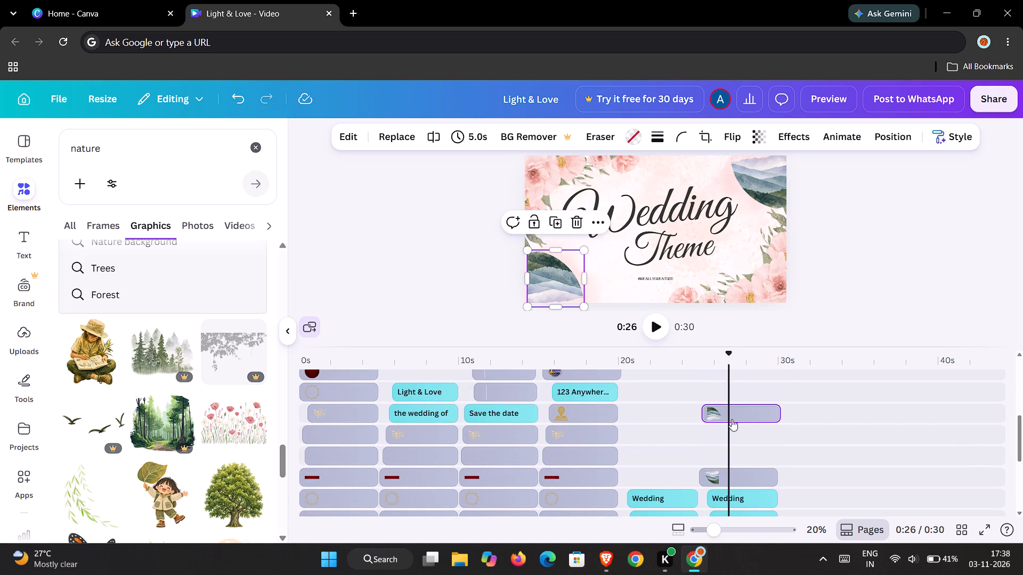
left_click_drag(736, 415, 733, 453)
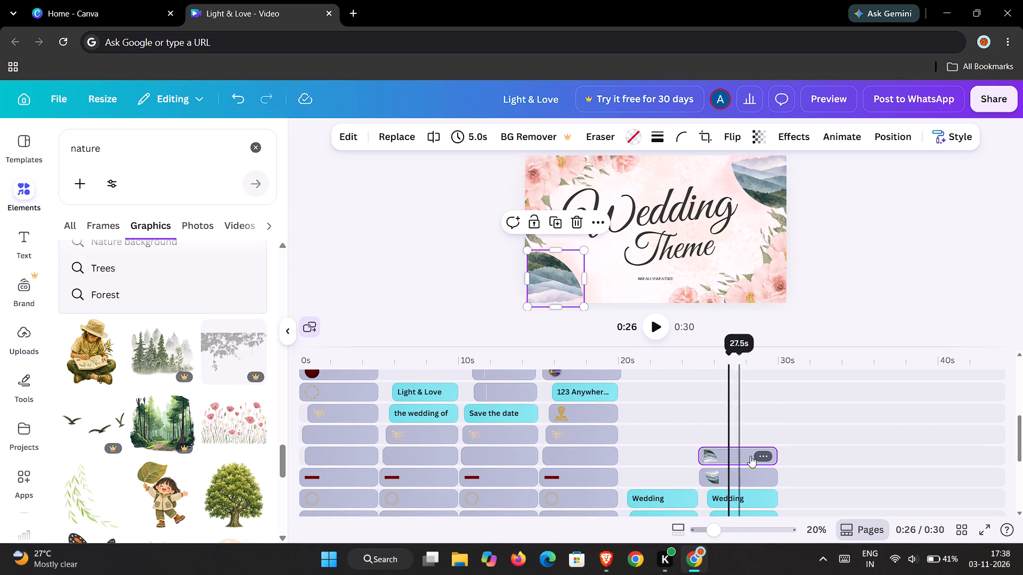
Duplicate both mountain frames together and shift the copies' clips to start at about 20 s, with the first Romantic Video page.
left_click_drag(793, 455, 759, 477, "ctrl")
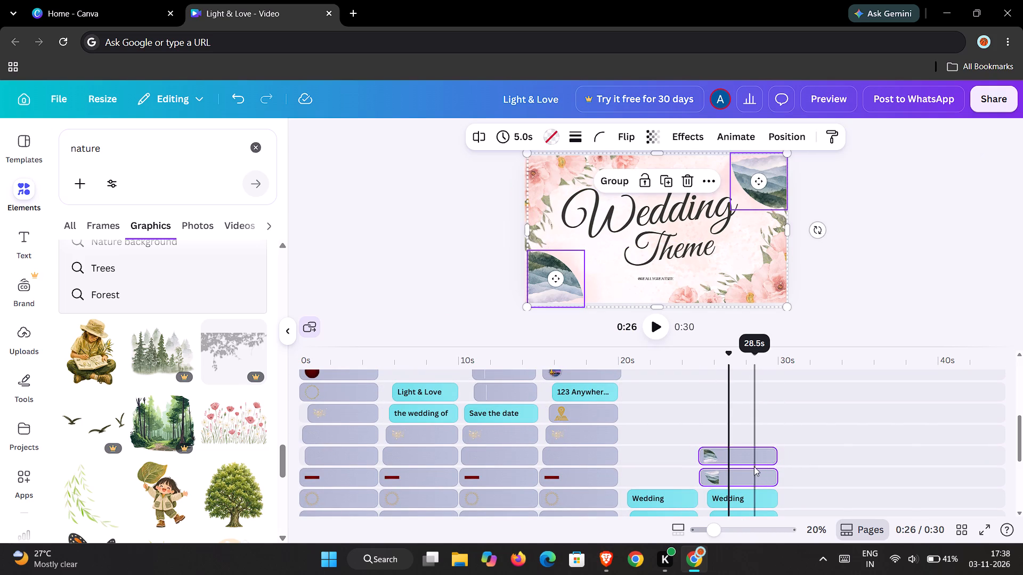
left_click(667, 182)
scroll(753, 420, "down", 1)
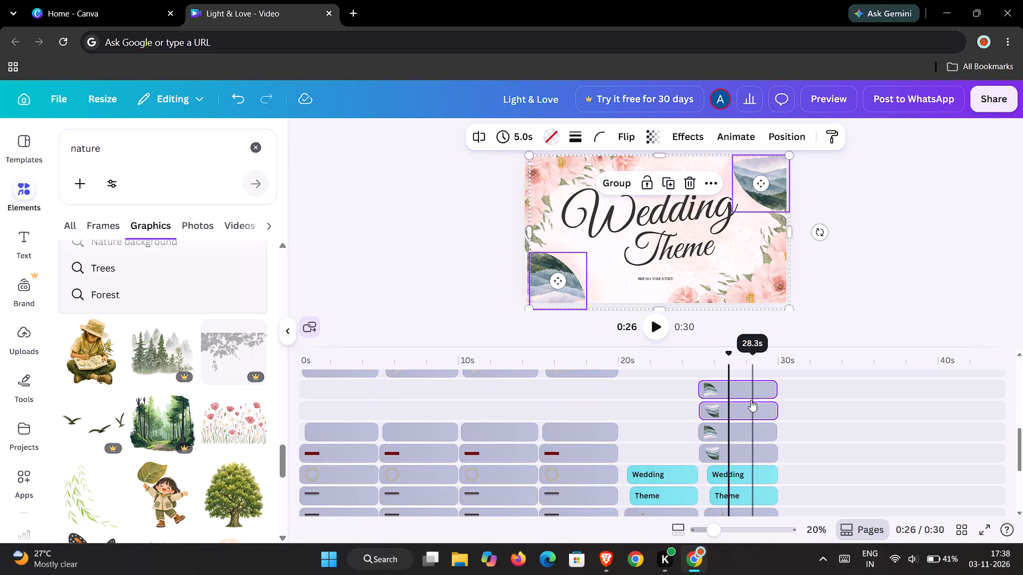
left_click_drag(740, 395, 673, 405)
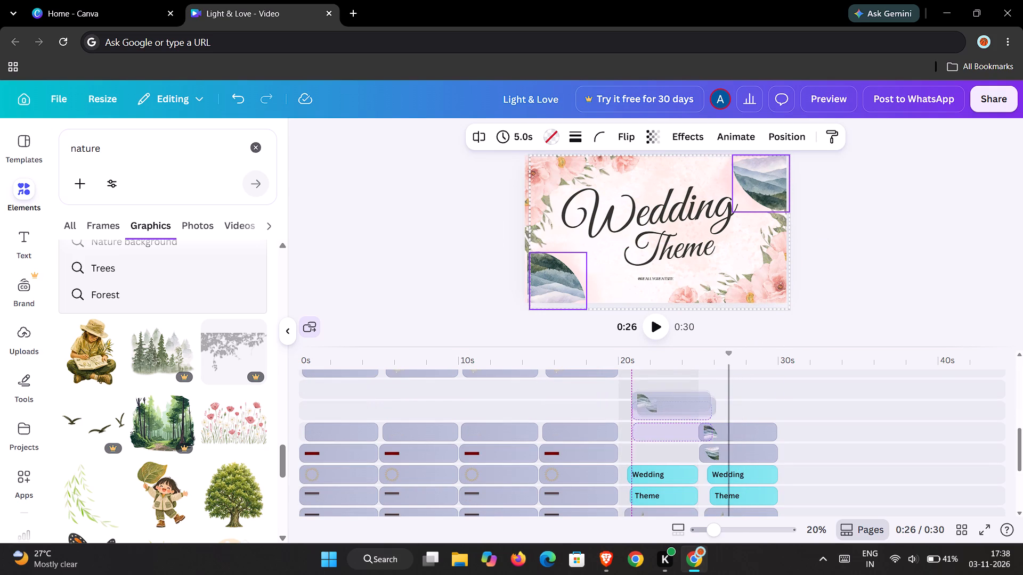
left_click_drag(673, 405, 659, 437)
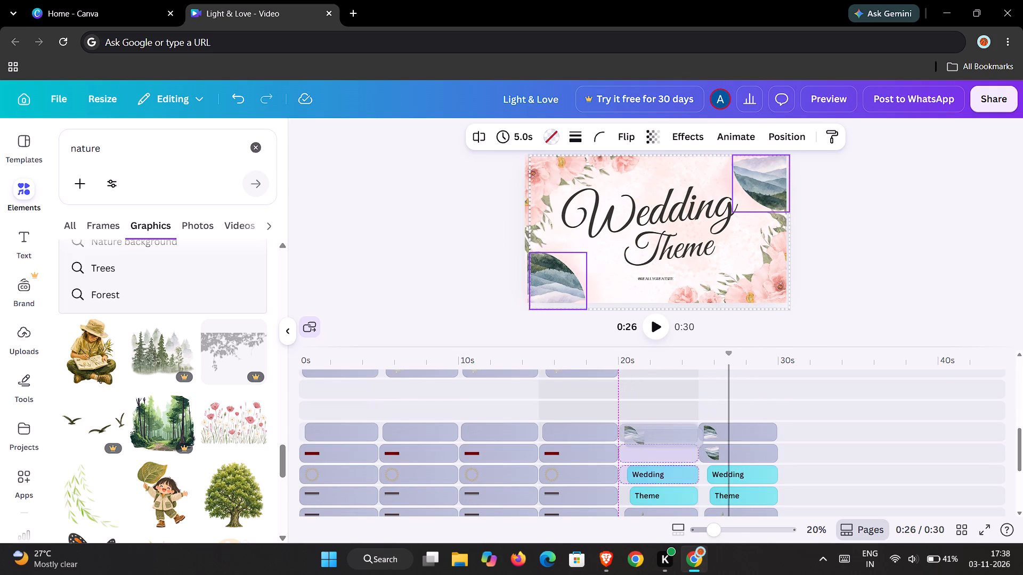
left_click_drag(659, 437, 658, 431)
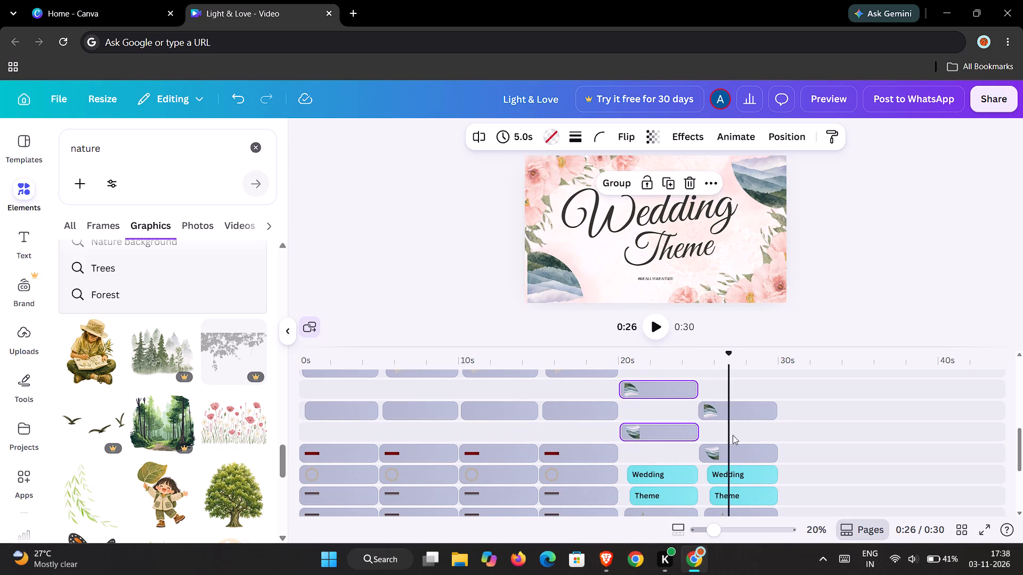
left_click_drag(669, 393, 670, 412)
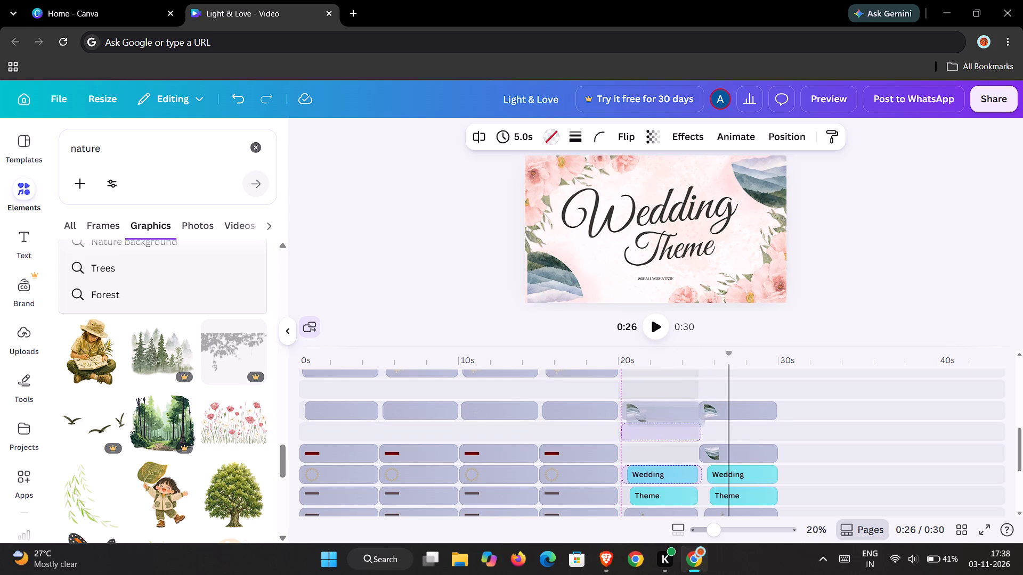
left_click_drag(670, 412, 666, 410)
scroll(680, 417, "up", 1)
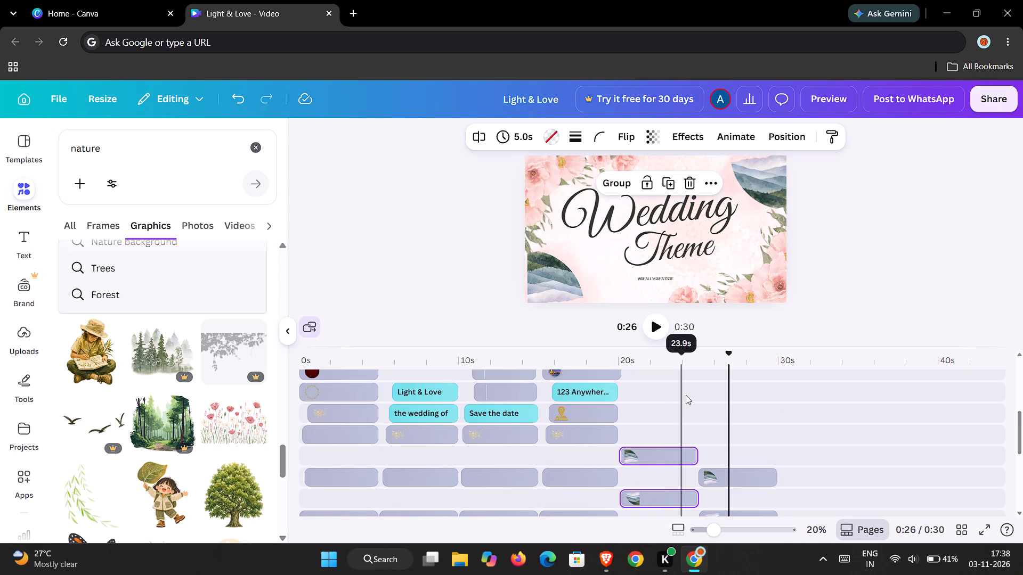
left_click_drag(729, 357, 649, 369)
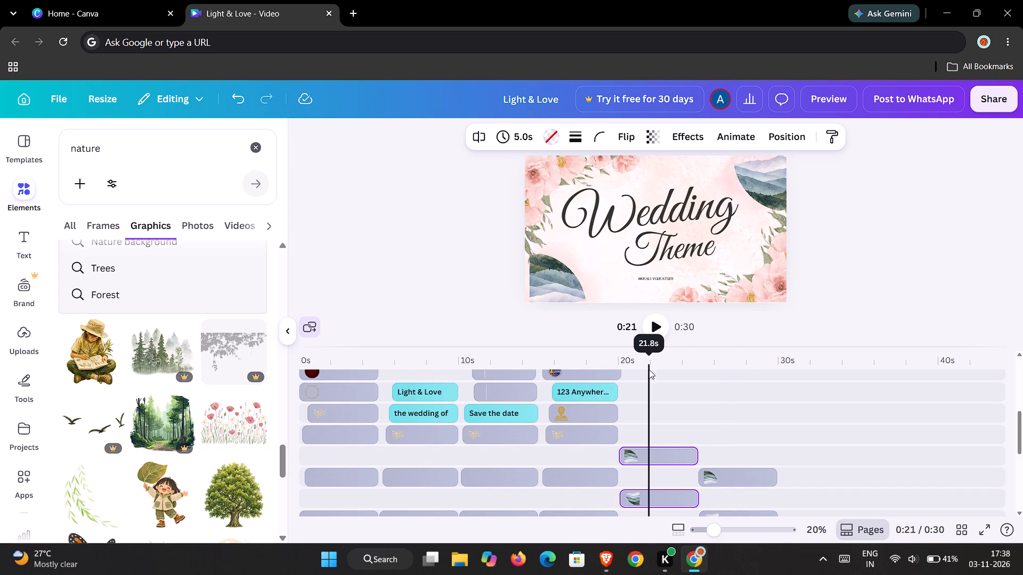
left_click_drag(649, 369, 640, 371)
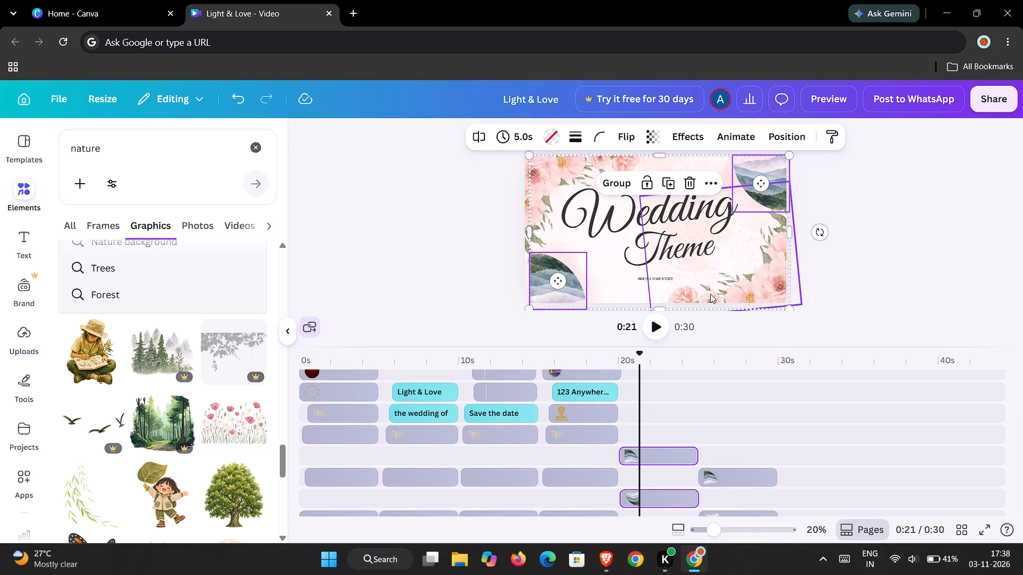
scroll(653, 284, "up", 2, "ctrl")
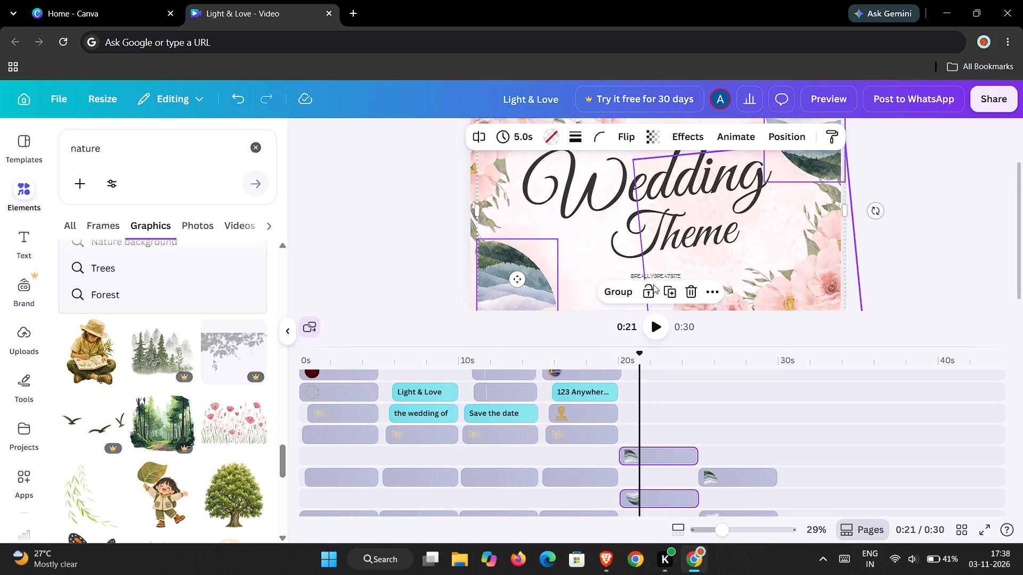
scroll(653, 284, "up", 3, "ctrl")
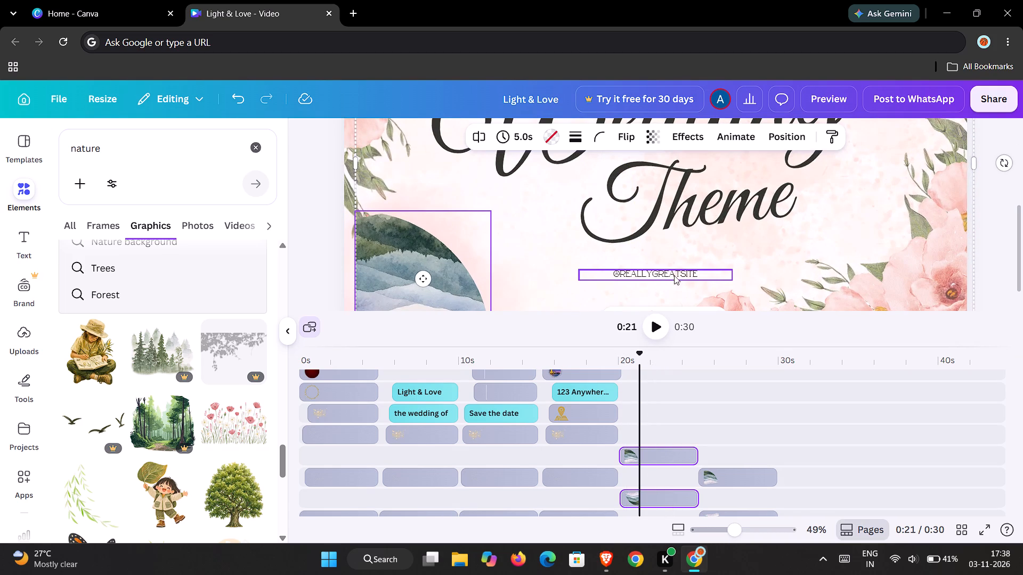
left_click(693, 275)
left_click(693, 275)
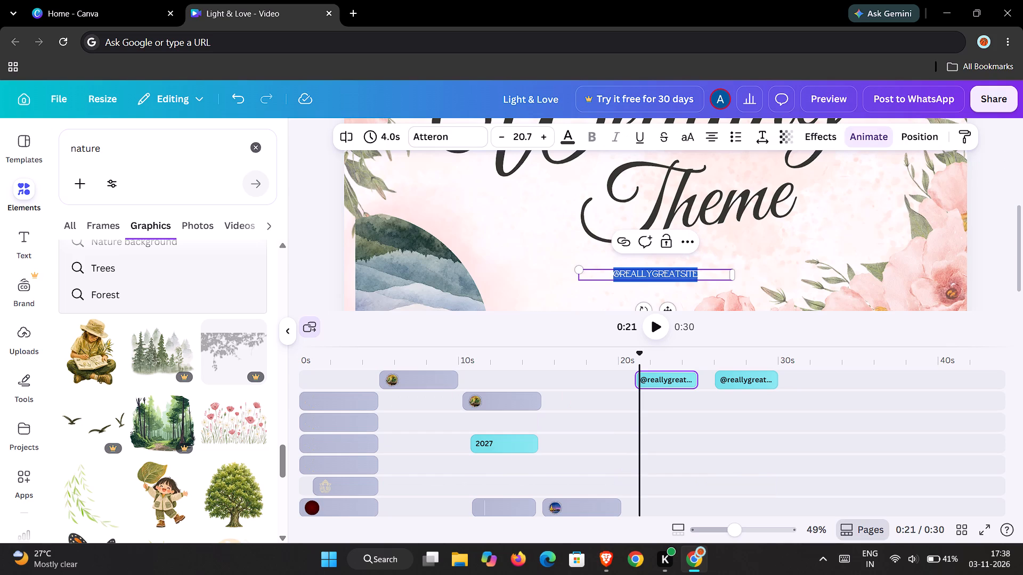
key("BackSpace")
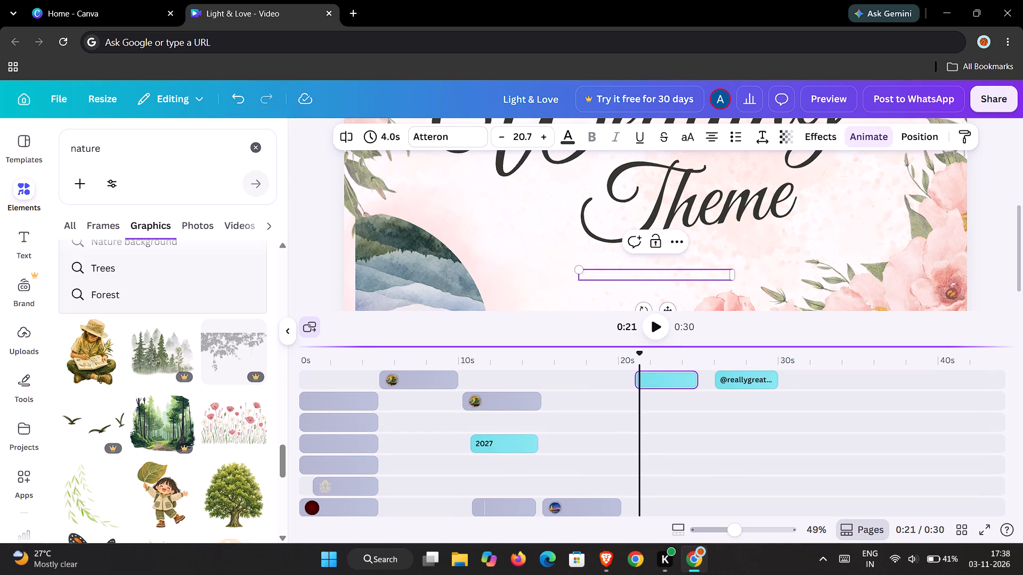
type("by")
key("BackSpace")
key("BackSpace")
key("shift+at")
type("by")
key("space")
type("loving")
key("space")
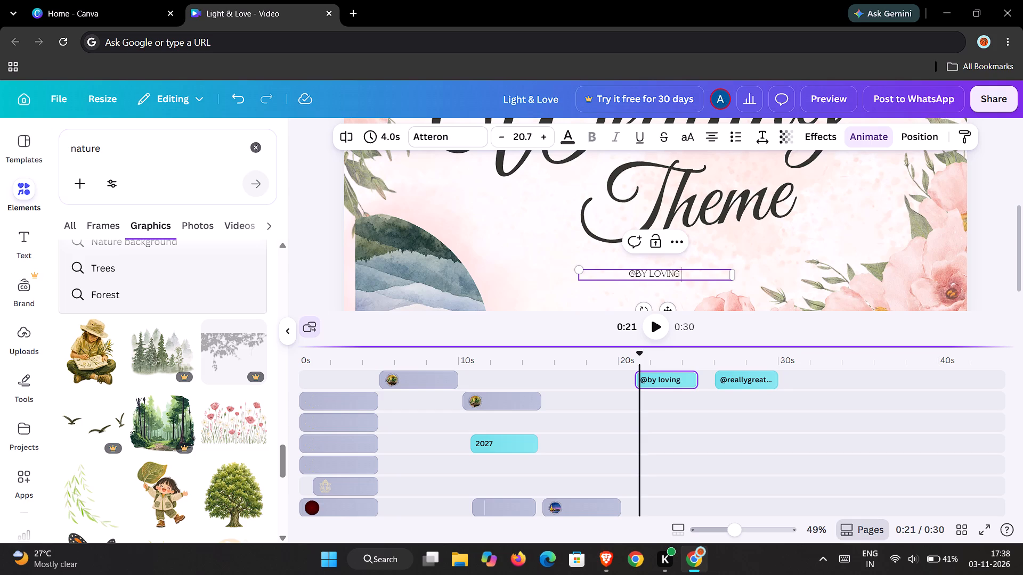
type("lo")
key("BackSpace")
key("BackSpace")
type("alone")
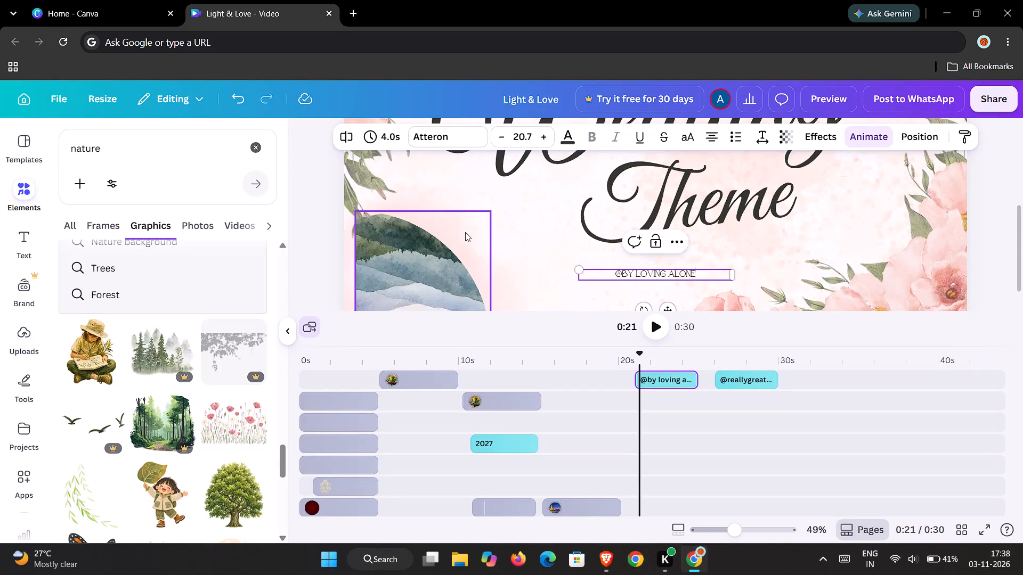
Play the video from about 20 s to review both Romantic Video pages with their mountain frames.
scroll(462, 223, "down", 2)
scroll(554, 234, "down", 4, "ctrl")
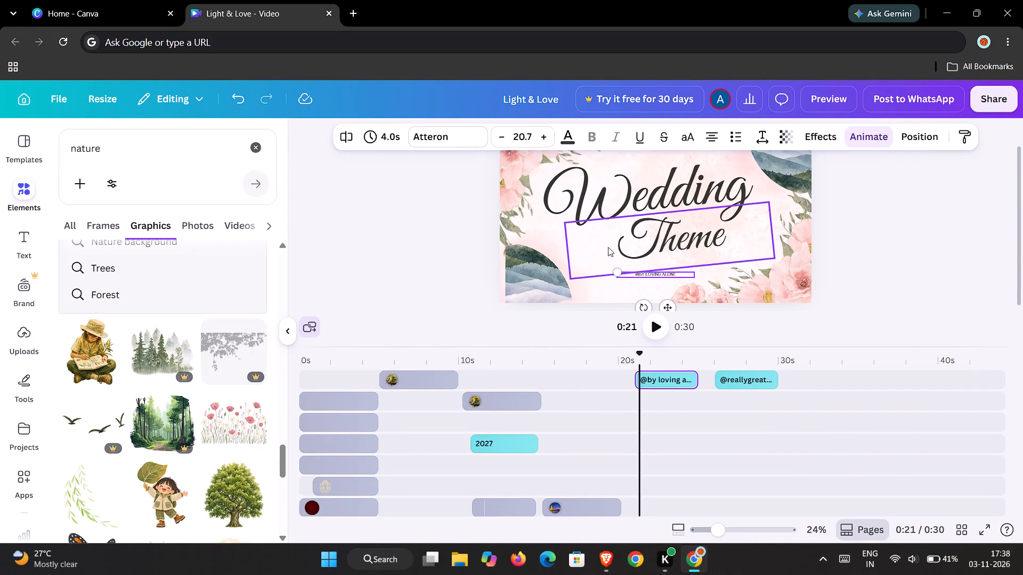
scroll(638, 244, "up", 3)
scroll(644, 252, "down", 1)
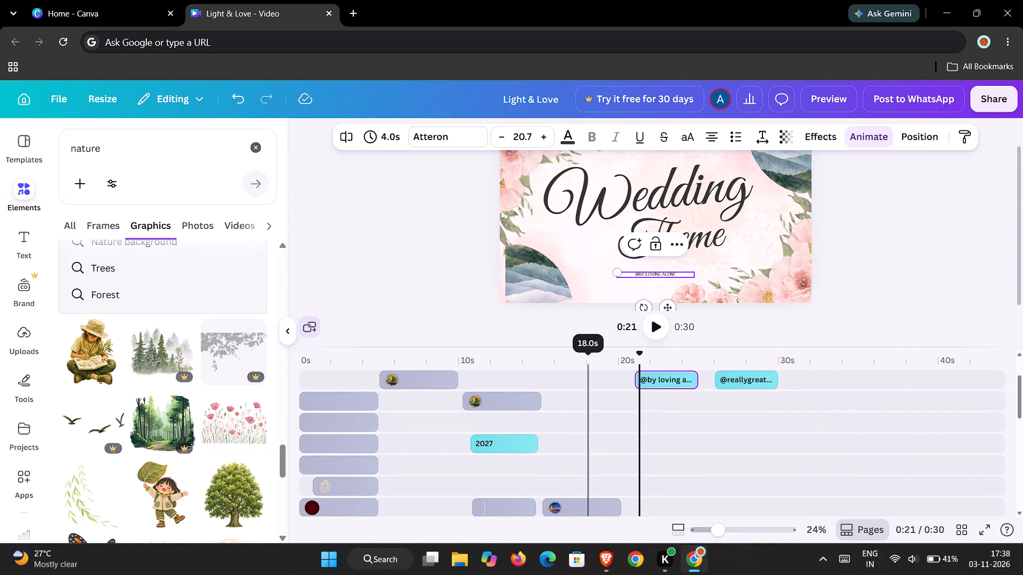
left_click_drag(637, 351, 643, 358)
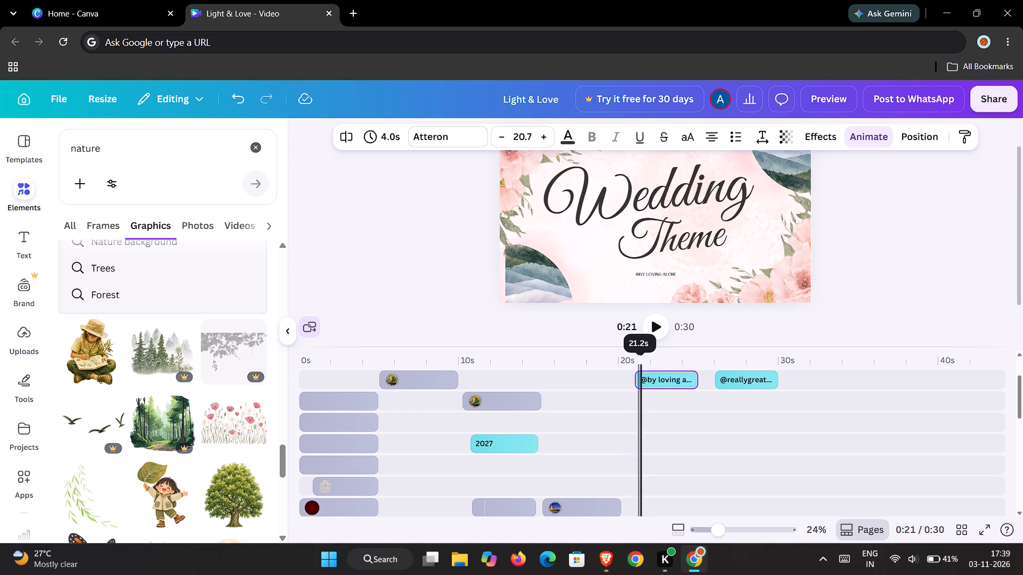
left_click_drag(643, 358, 646, 359)
left_click_drag(649, 350, 628, 357)
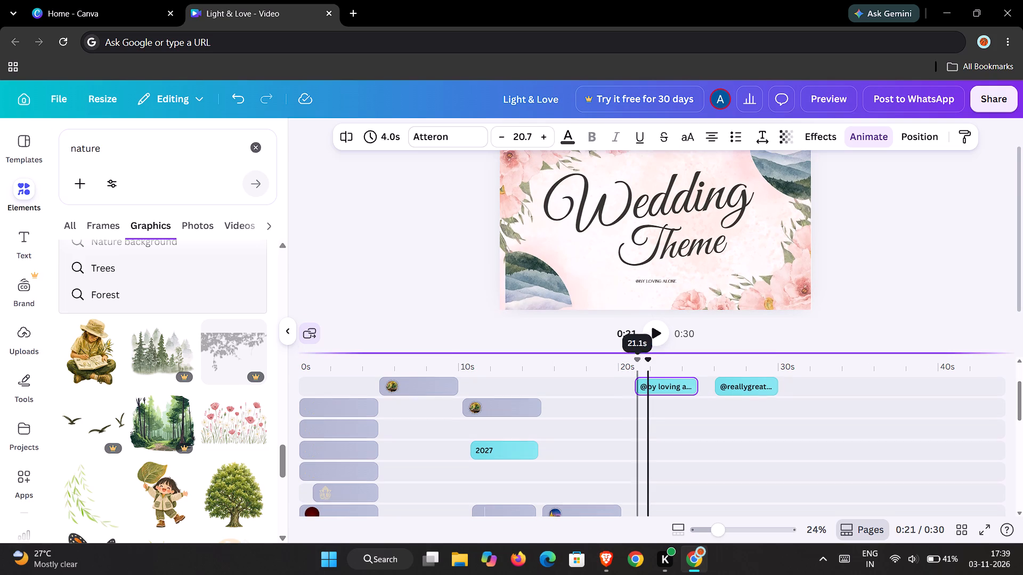
left_click_drag(628, 357, 612, 358)
left_click_drag(622, 364, 617, 363)
scroll(610, 369, "down", 2)
scroll(614, 362, "up", 1)
key("space")
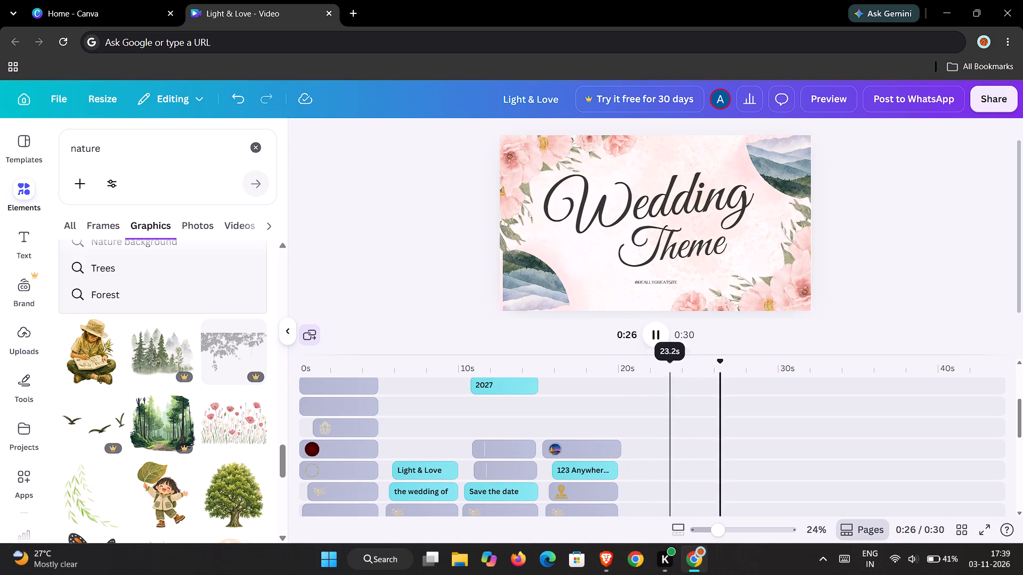
key("space")
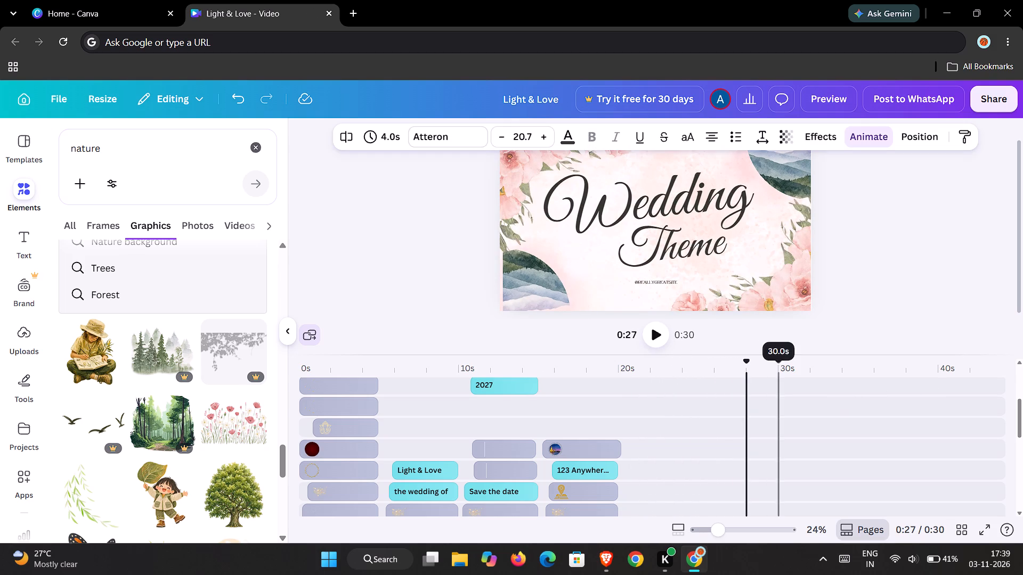
Delete the "Wedding" and "Theme" titles together from the second Romantic Video page.
left_click_drag(742, 362, 729, 366)
scroll(744, 421, "down", 3)
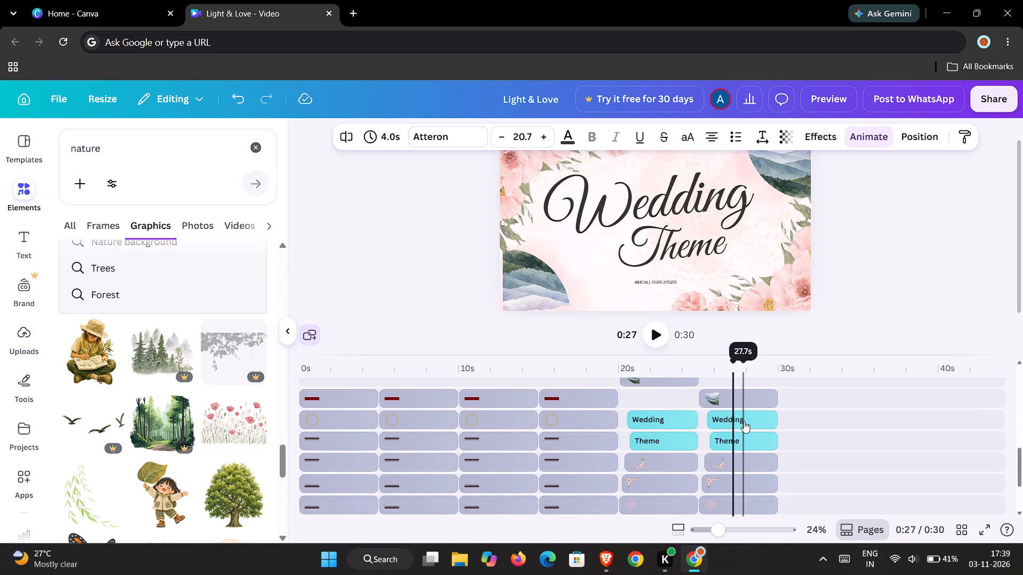
scroll(746, 421, "down", 1)
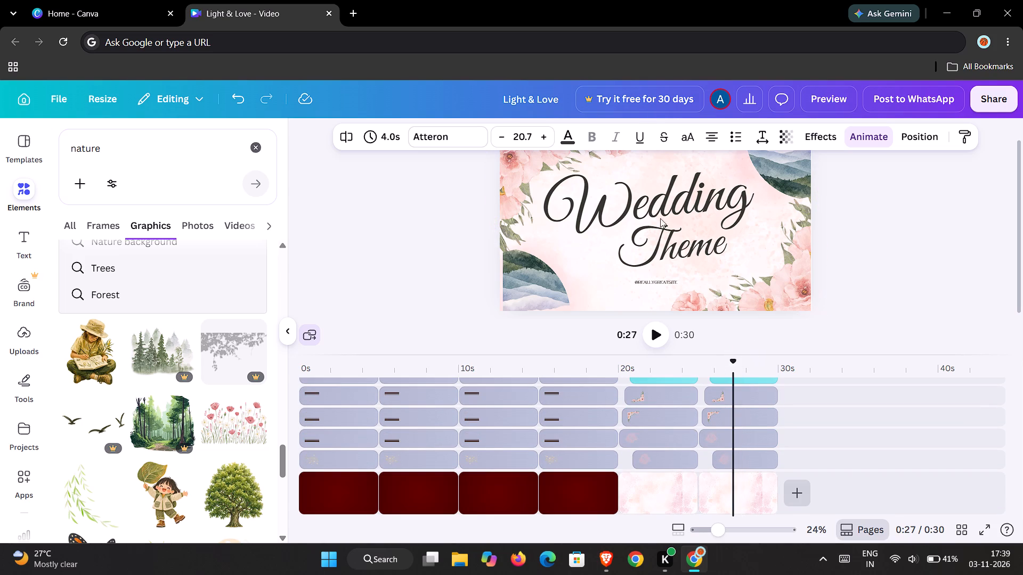
left_click(660, 215)
left_click_drag(784, 385, 780, 385)
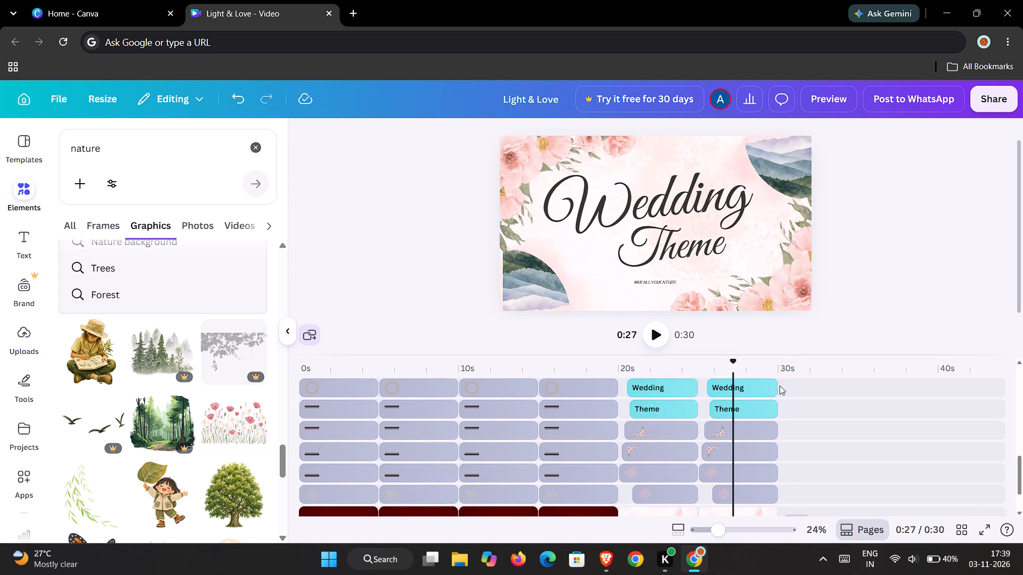
left_click_drag(780, 385, 747, 408)
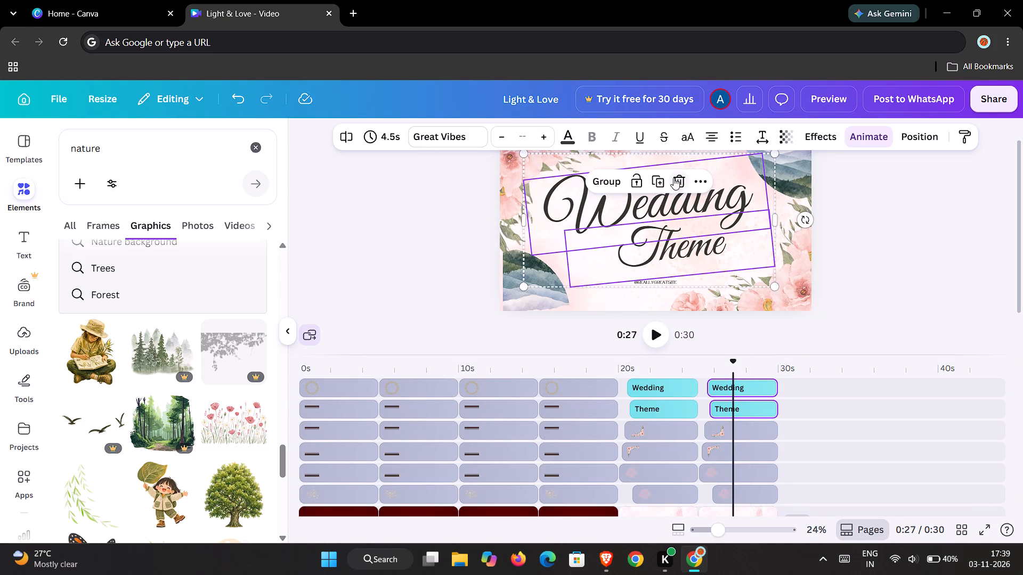
left_click(674, 178)
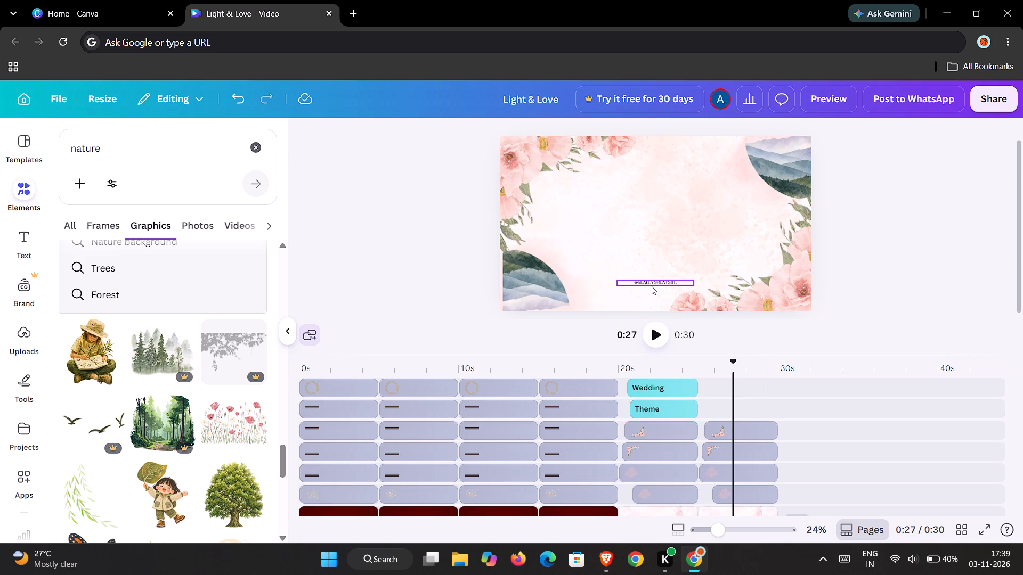
left_click(651, 285)
scroll(653, 284, "up", 7, "ctrl")
left_click(688, 281)
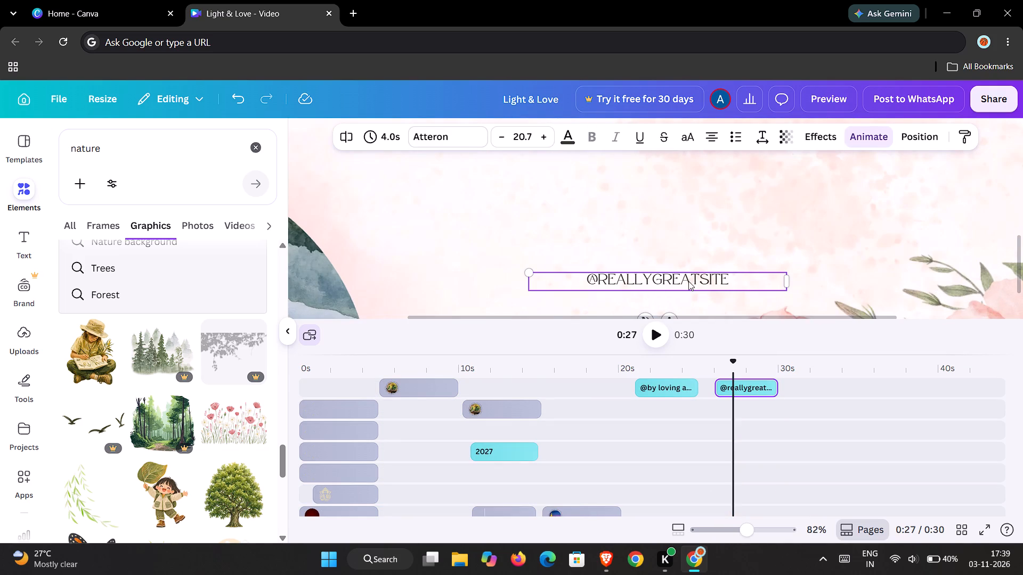
key("BackSpace")
key("shift+at")
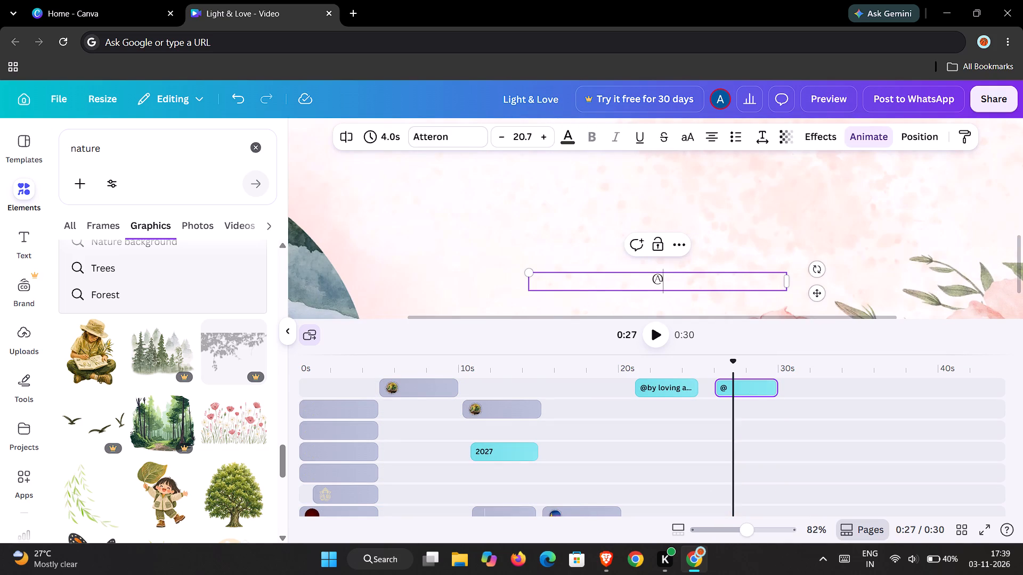
type("by loi")
key("BackSpace")
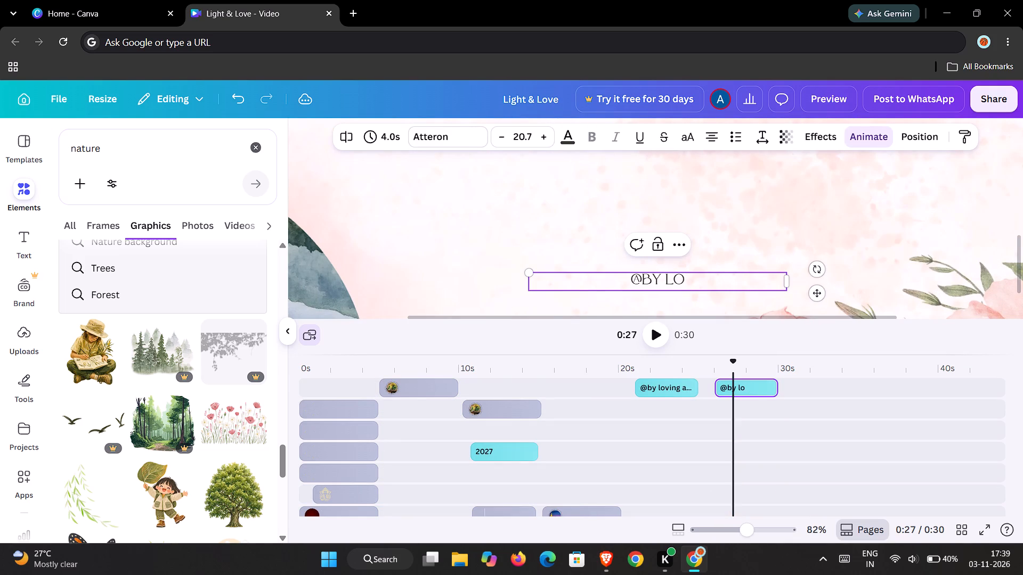
type("ving l")
key("BackSpace")
type("alone")
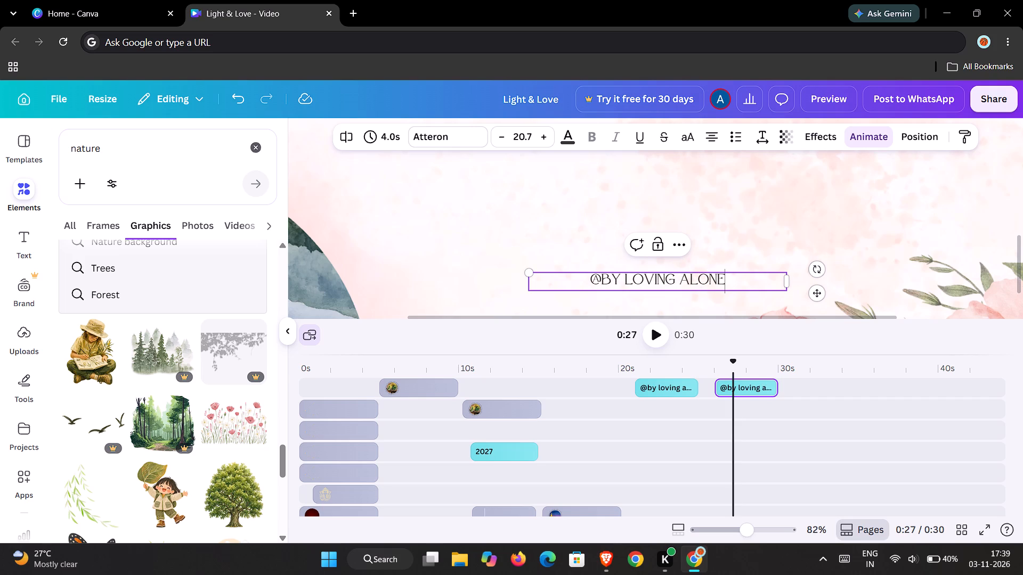
Scrub the timeline back to about 14 s and forward again to examine the pages, stopping at about 24 s on the Wedding Theme page.
scroll(684, 292, "down", 4, "ctrl")
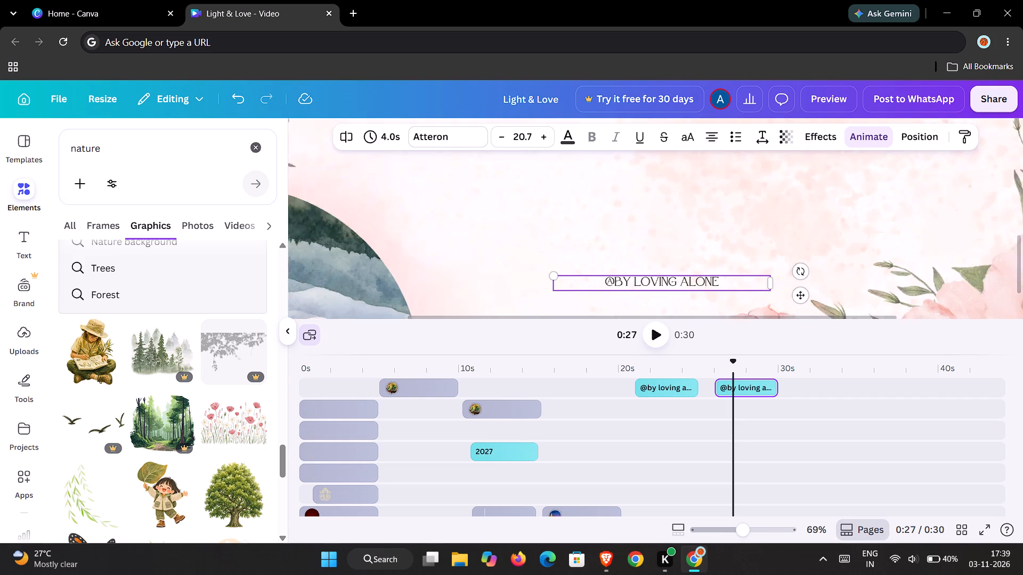
scroll(687, 277, "down", 1, "ctrl")
scroll(671, 272, "up", 1)
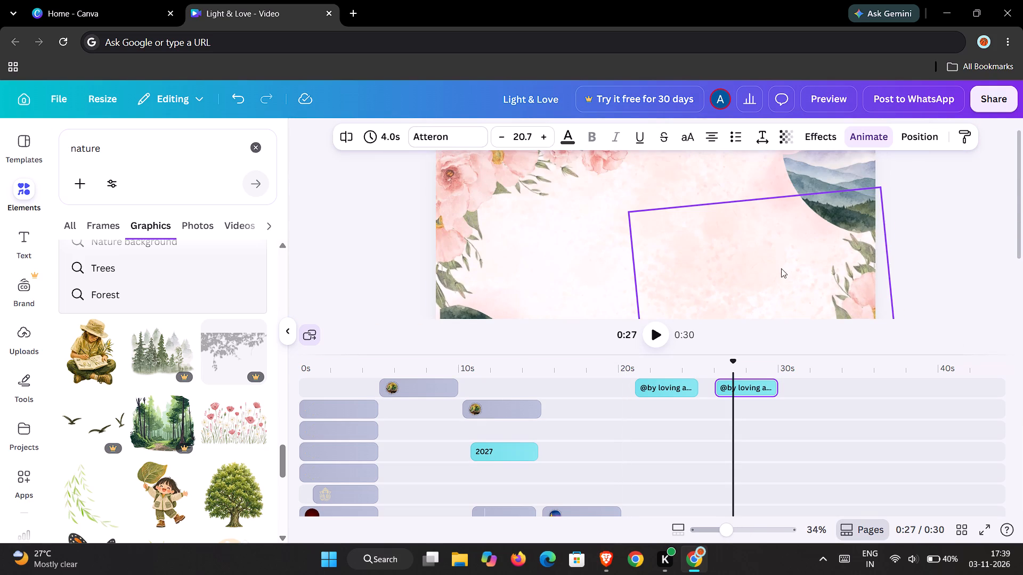
scroll(733, 268, "down", 3, "ctrl")
scroll(653, 232, "up", 1)
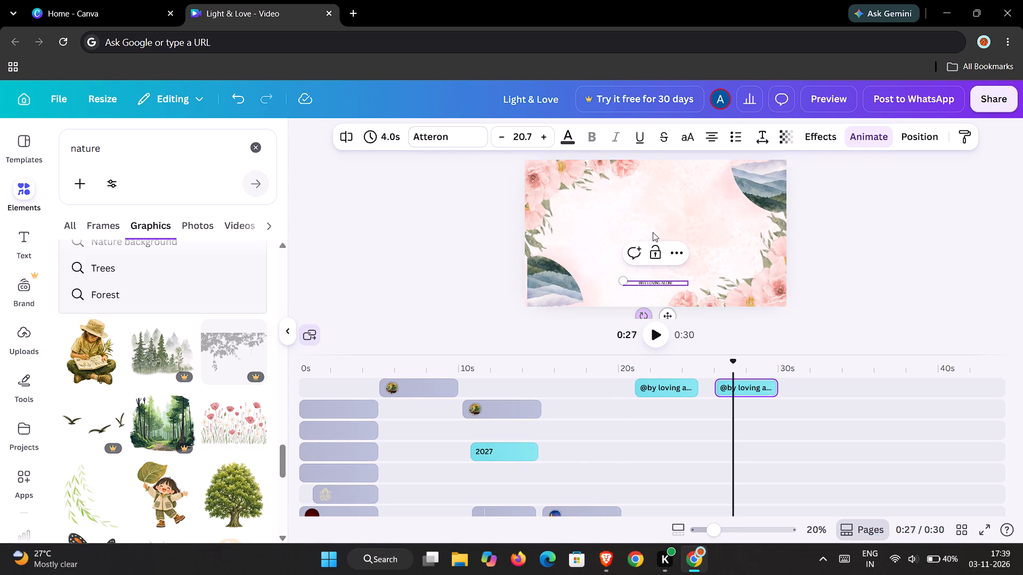
scroll(686, 146, "down", 1)
scroll(716, 219, "down", 1)
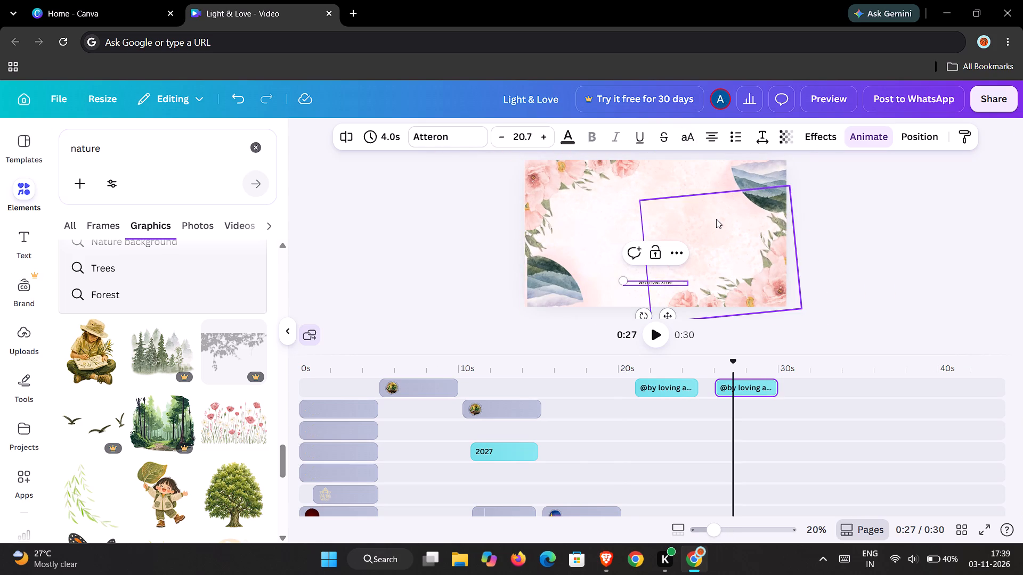
left_click_drag(733, 360, 725, 365)
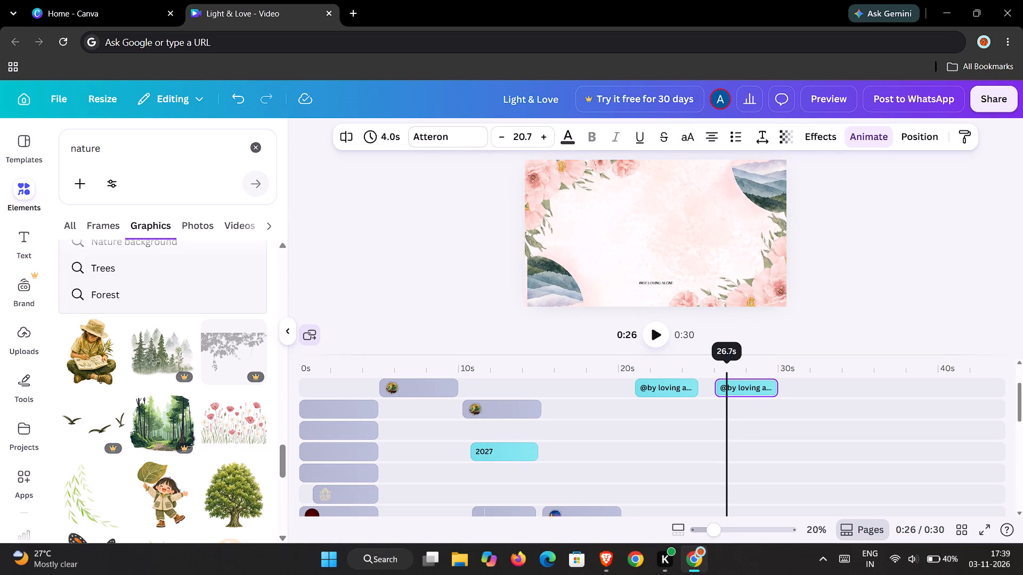
left_click_drag(725, 365, 531, 383)
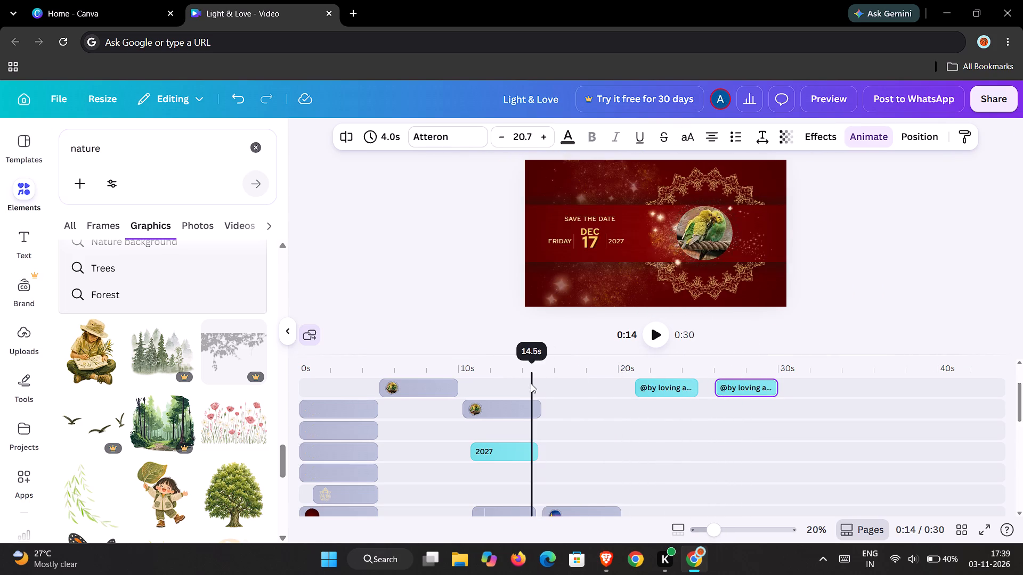
left_click_drag(531, 383, 721, 393)
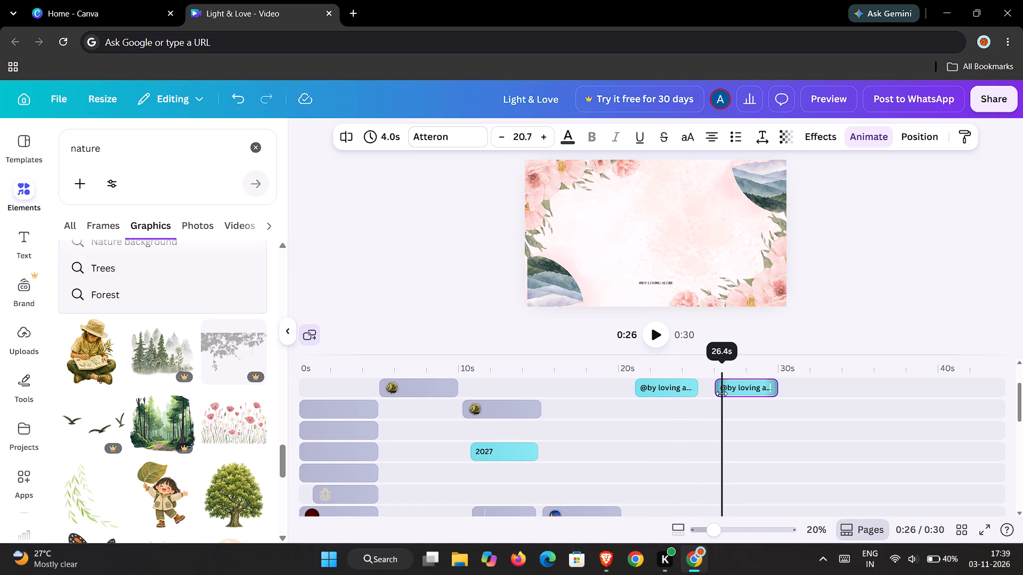
left_click_drag(721, 393, 689, 398)
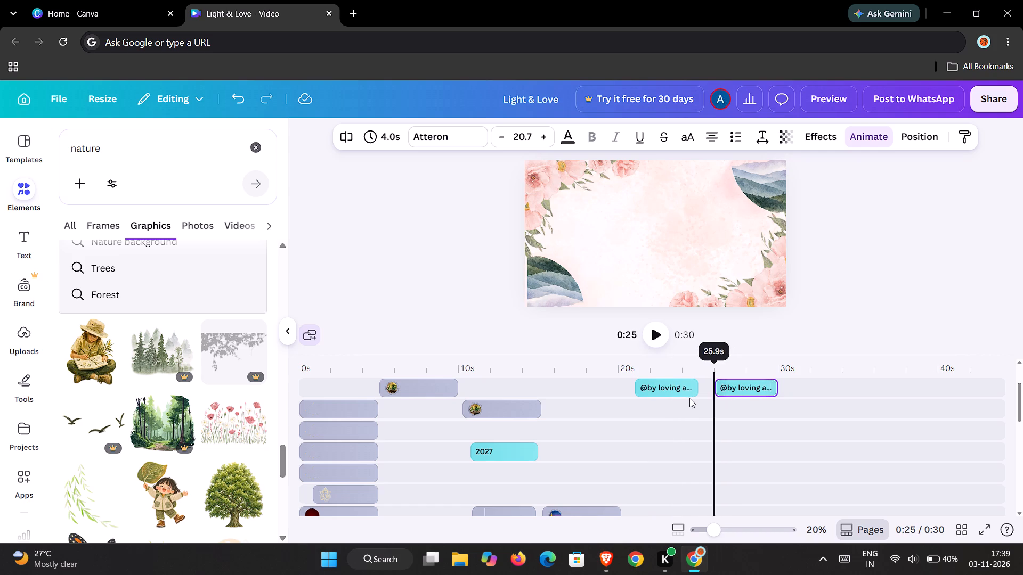
left_click_drag(689, 398, 687, 398)
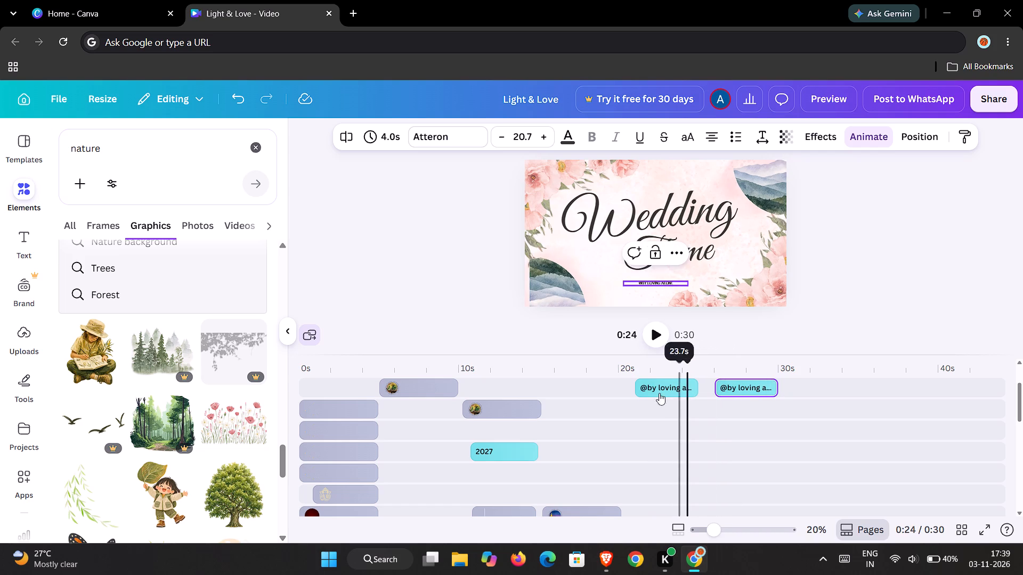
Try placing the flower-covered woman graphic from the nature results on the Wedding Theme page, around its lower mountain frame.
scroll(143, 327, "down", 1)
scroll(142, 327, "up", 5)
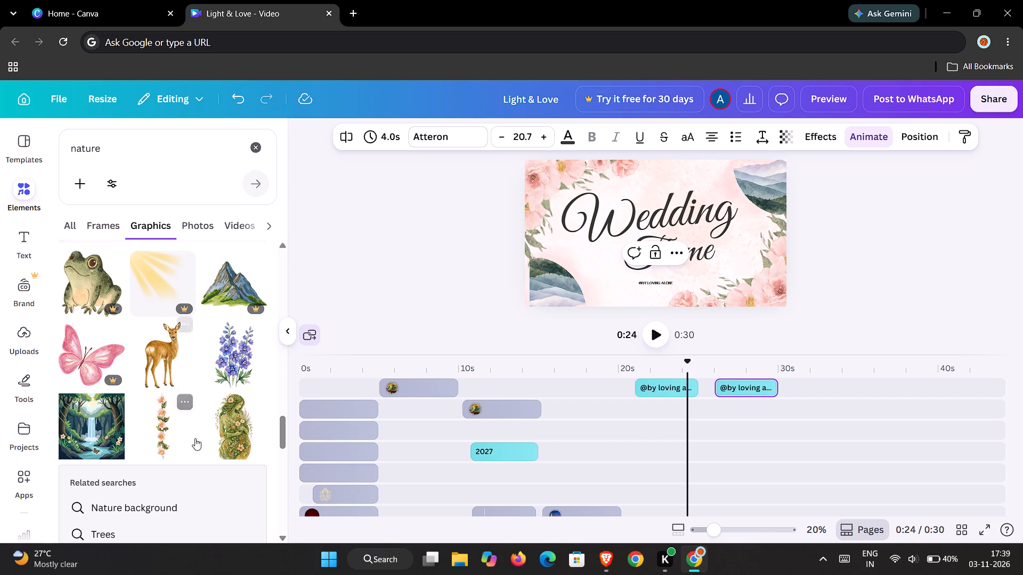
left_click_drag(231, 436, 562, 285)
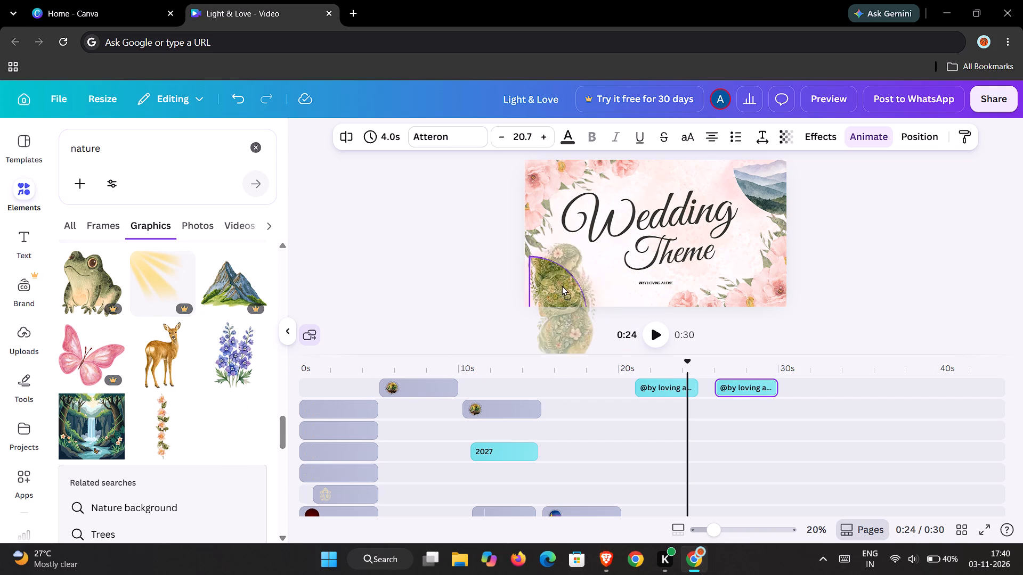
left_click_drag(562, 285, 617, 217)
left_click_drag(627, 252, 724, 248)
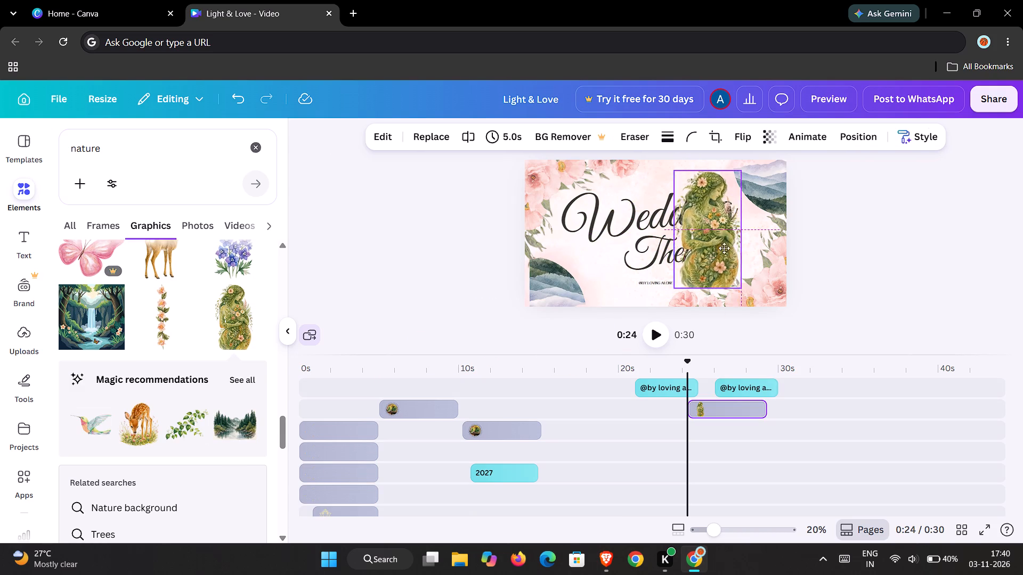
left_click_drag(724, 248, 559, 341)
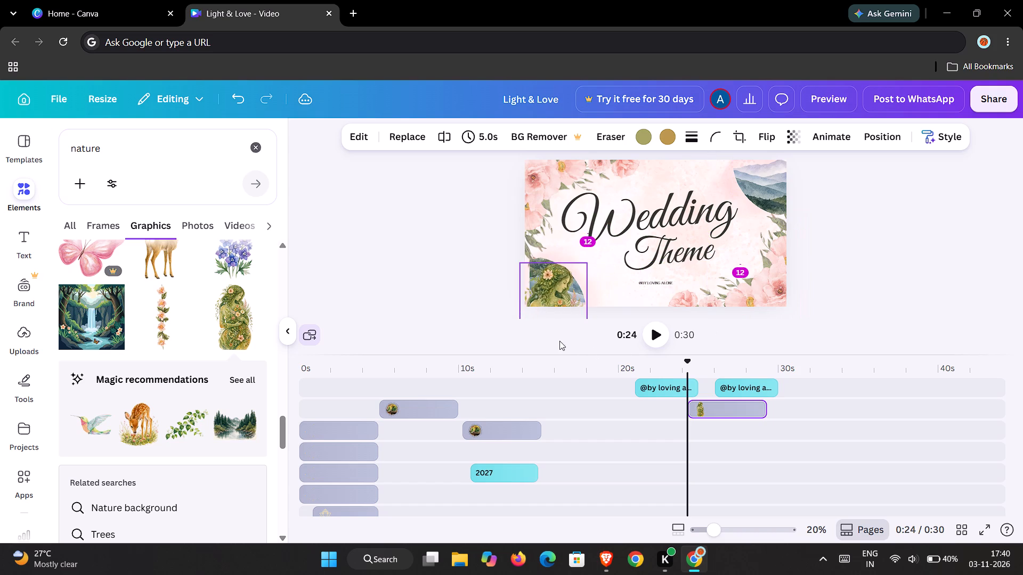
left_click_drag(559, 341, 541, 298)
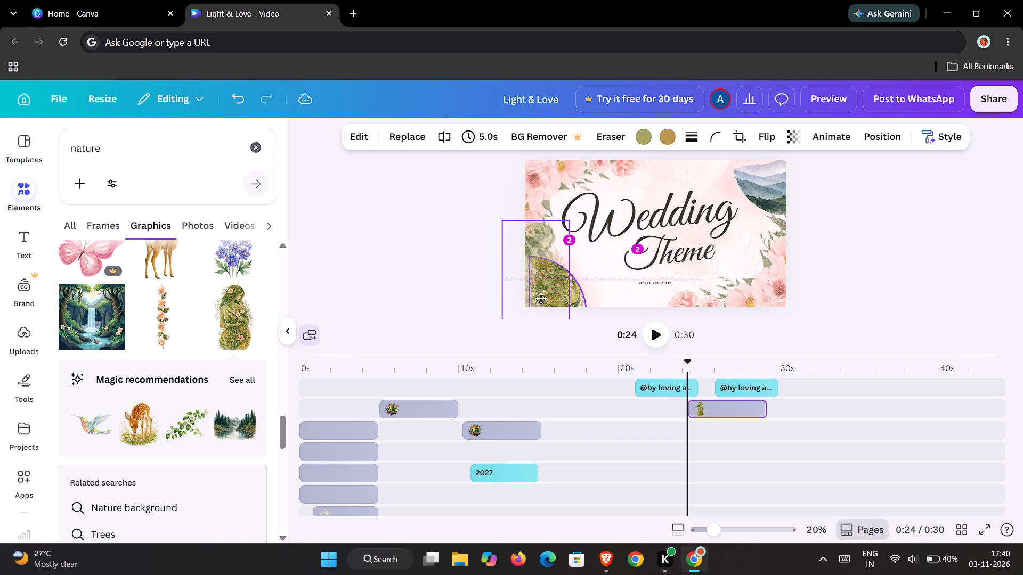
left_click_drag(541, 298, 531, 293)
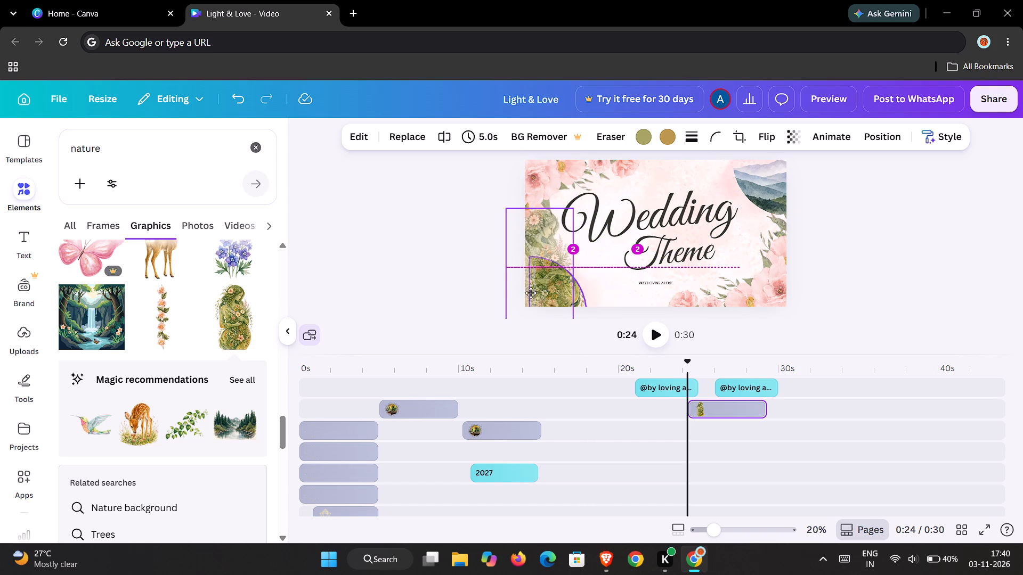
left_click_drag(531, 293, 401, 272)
Add the vertical flower garland graphic to the Wedding Theme page, over the end of the titles beside the upper mountain frame.
left_click(155, 310)
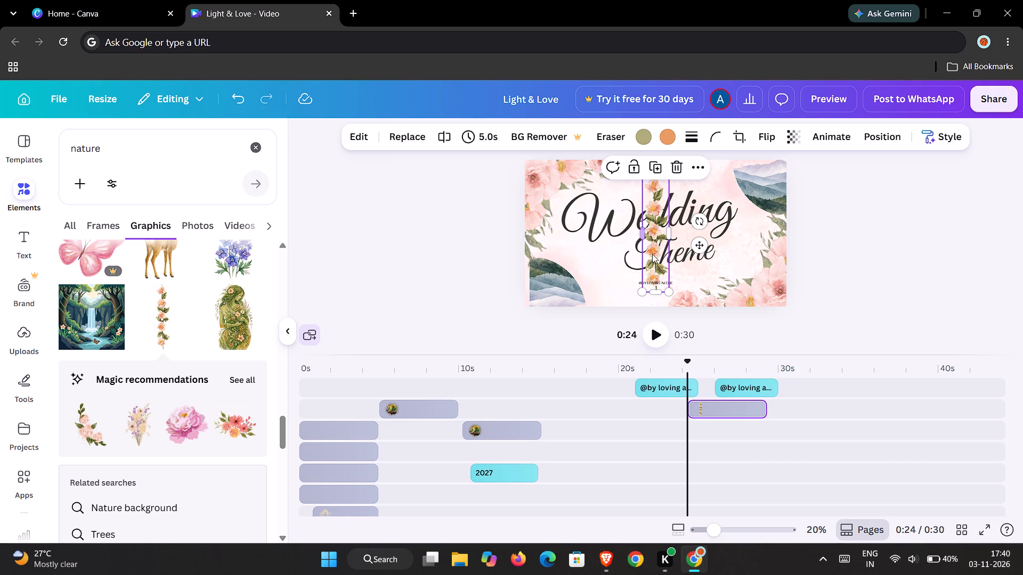
left_click_drag(652, 254, 625, 248)
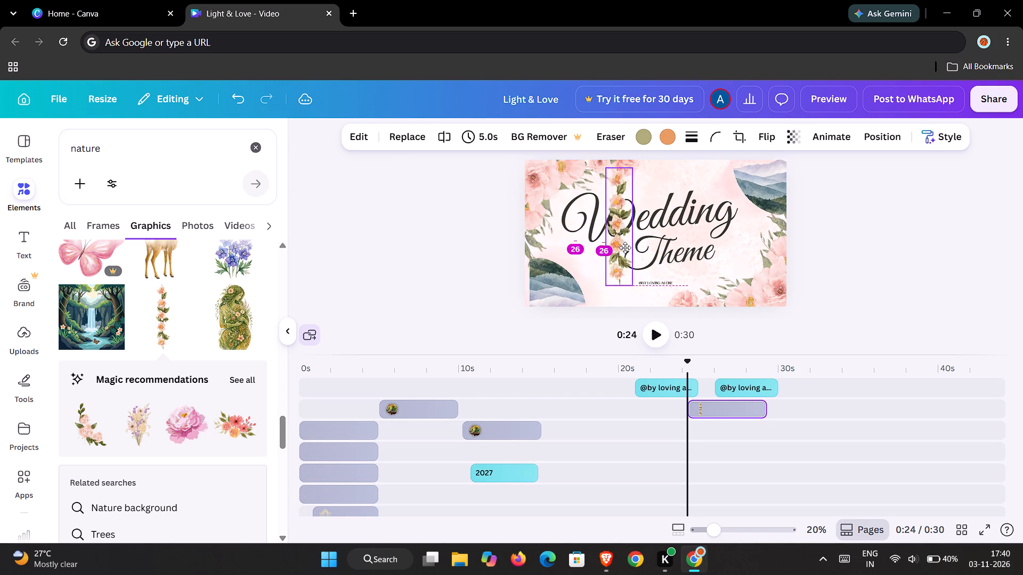
left_click_drag(625, 248, 721, 244)
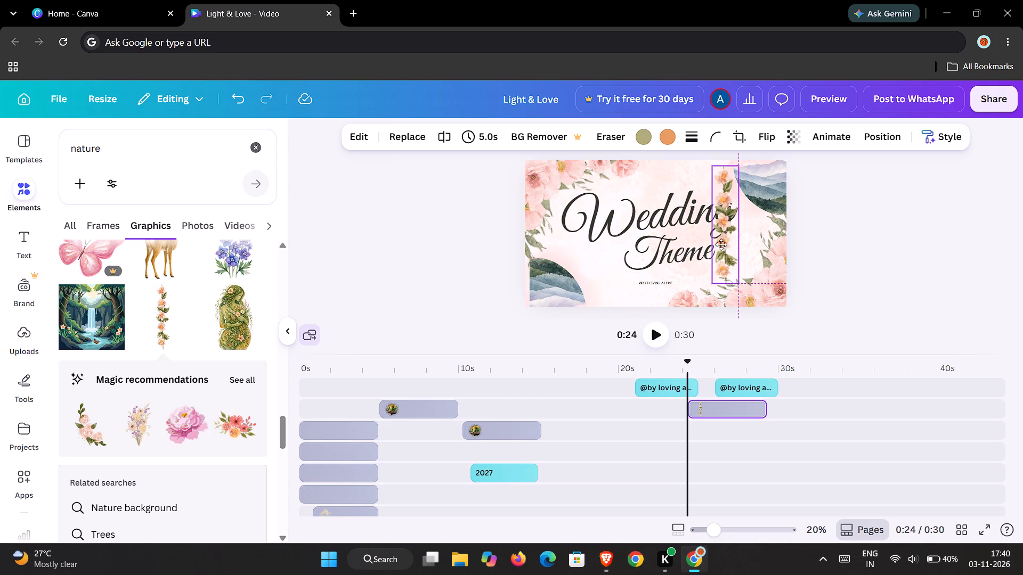
left_click_drag(721, 244, 717, 242)
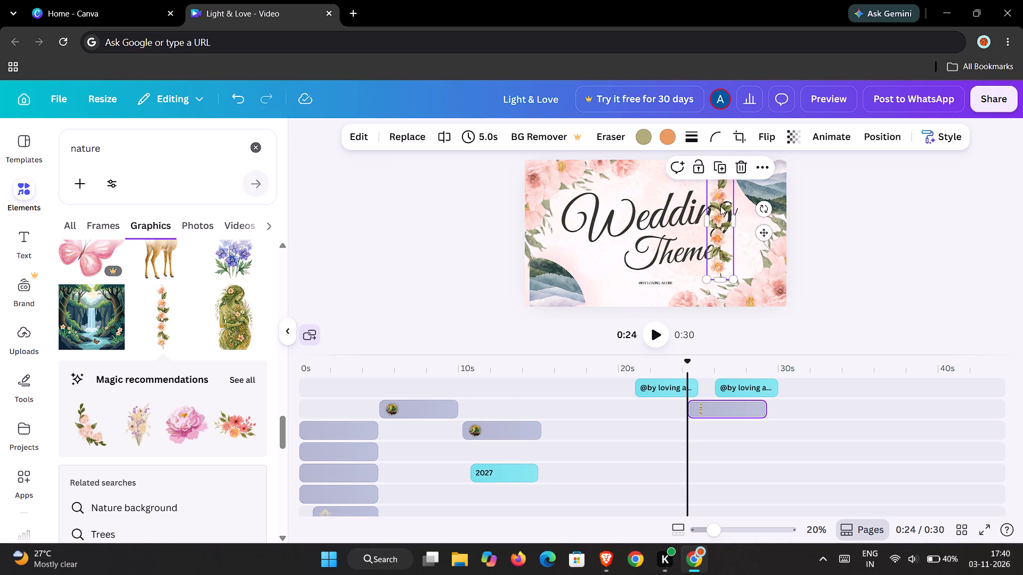
Duplicate the flower garland and place the copy over the "W" of "Wedding", next to the lower mountain frame.
left_click(724, 168)
left_click(718, 239)
left_click_drag(717, 241, 611, 242)
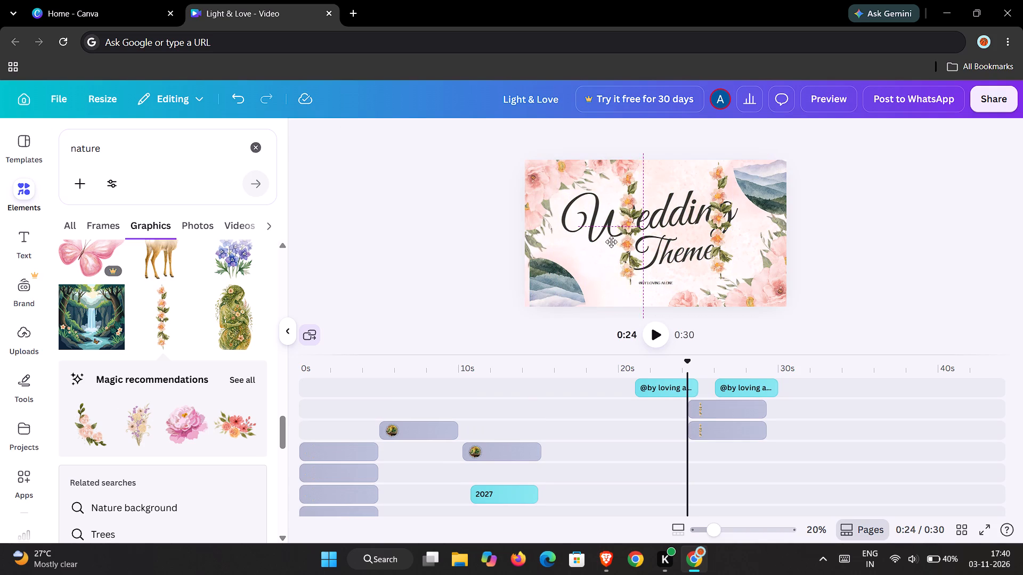
left_click_drag(611, 242, 599, 263)
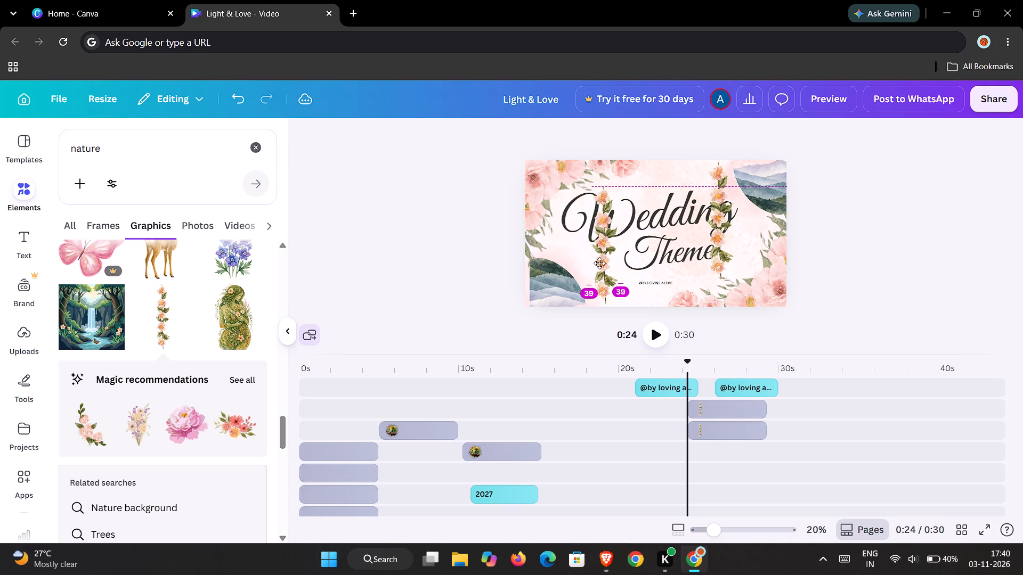
left_click_drag(599, 263, 597, 265)
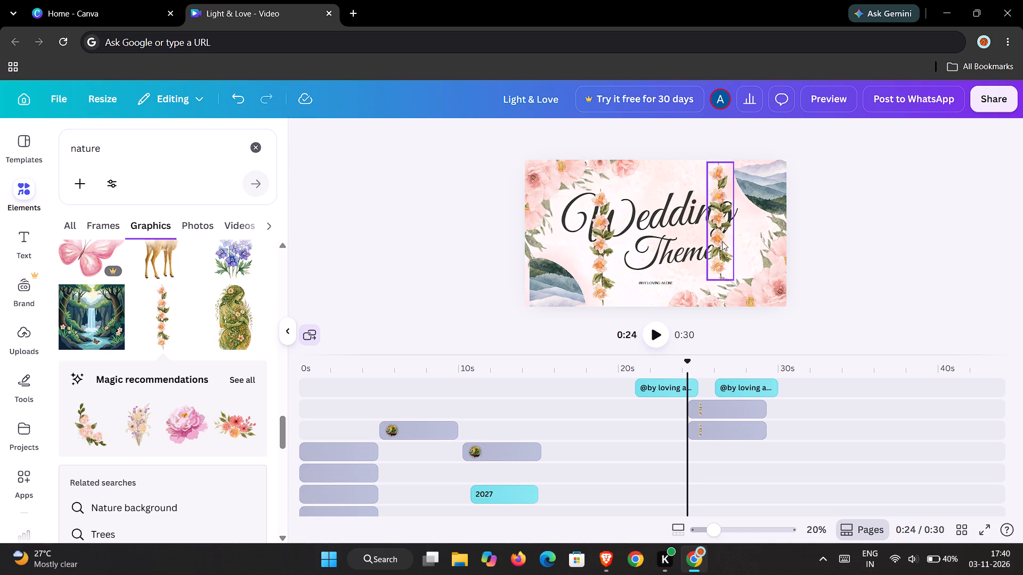
Open the layer list for the garland beside the upper mountain frame and examine how the layers are stacked.
left_click(722, 241)
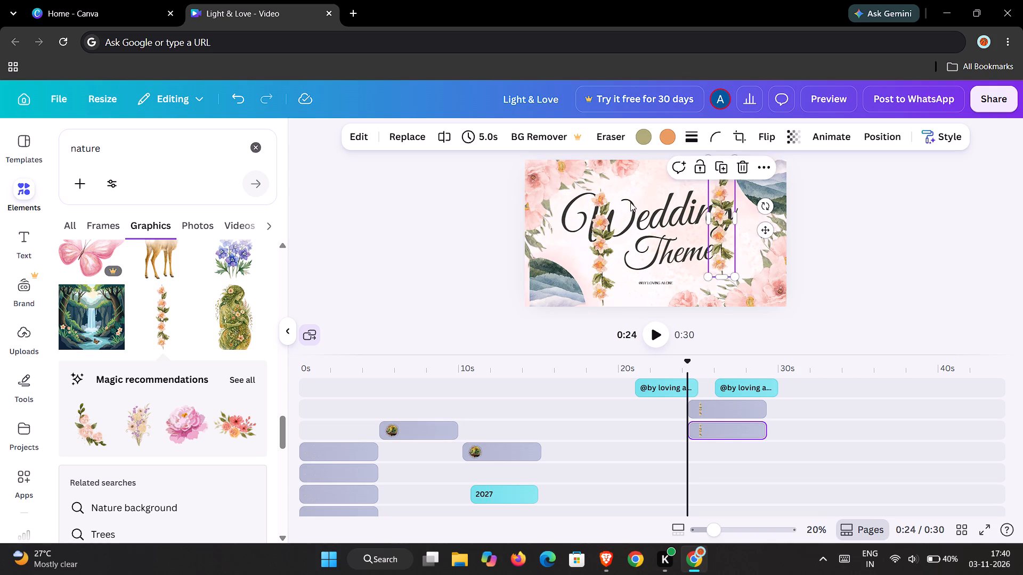
left_click(875, 139)
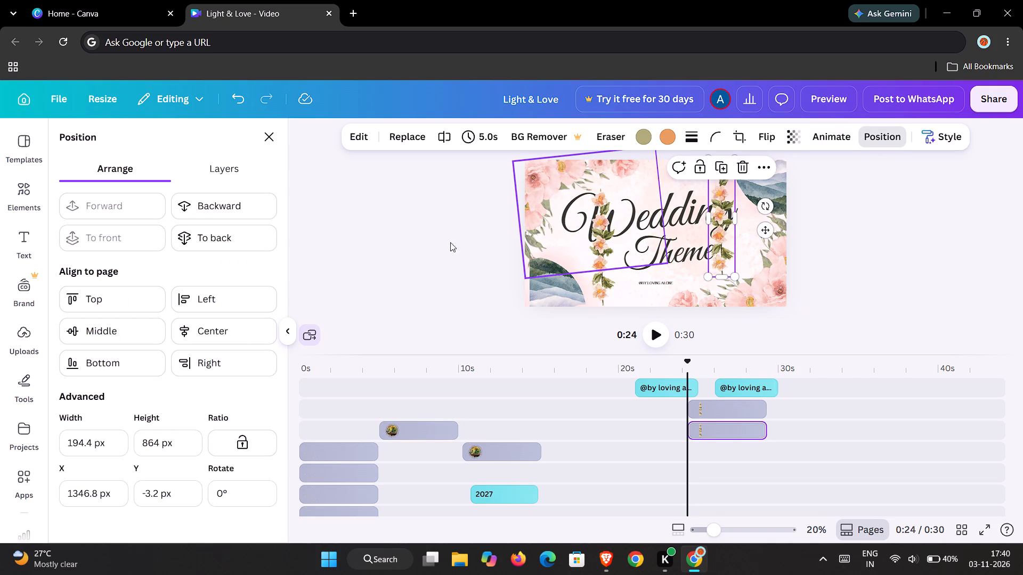
left_click(718, 238)
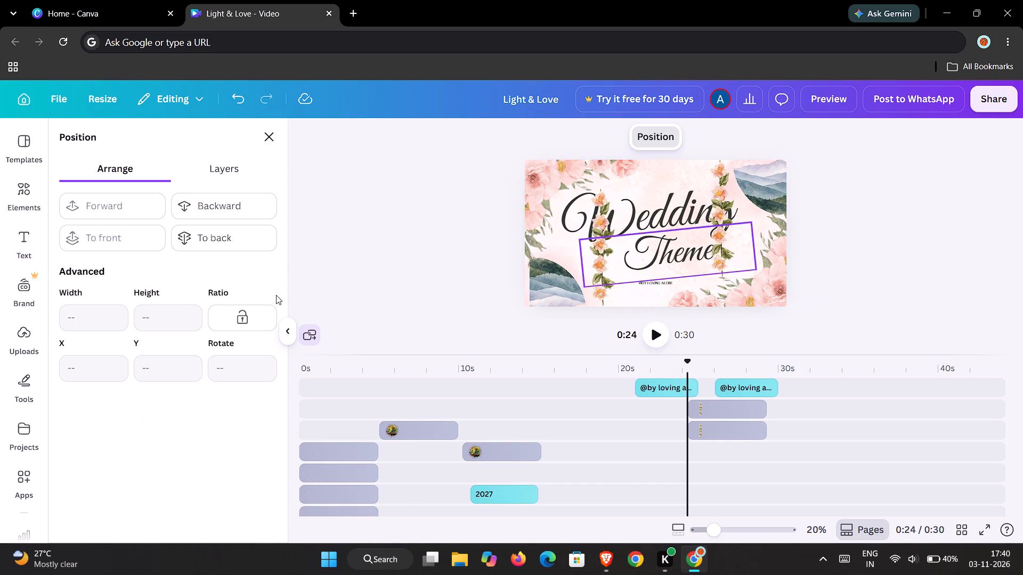
left_click(240, 176)
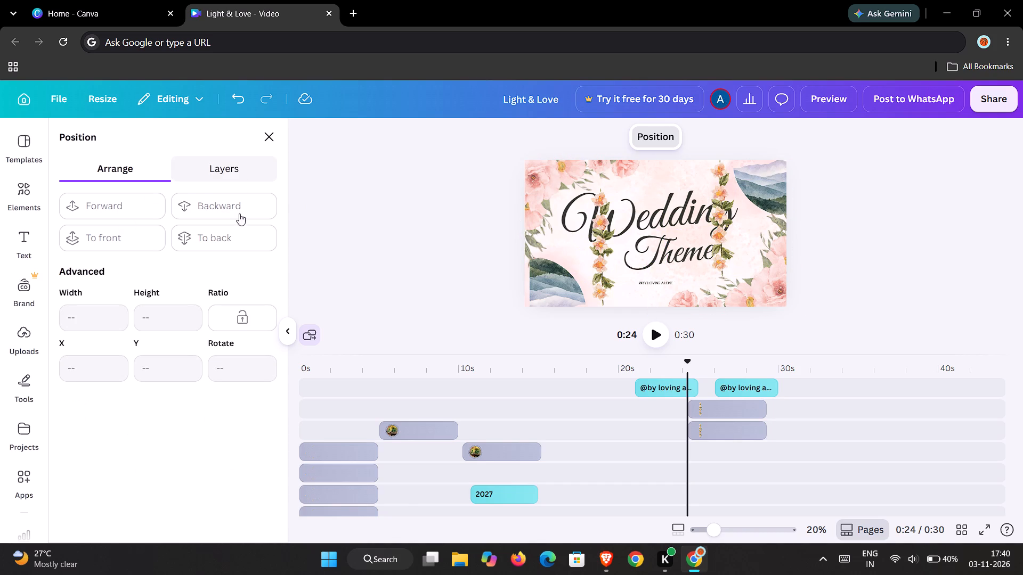
scroll(180, 329, "down", 2)
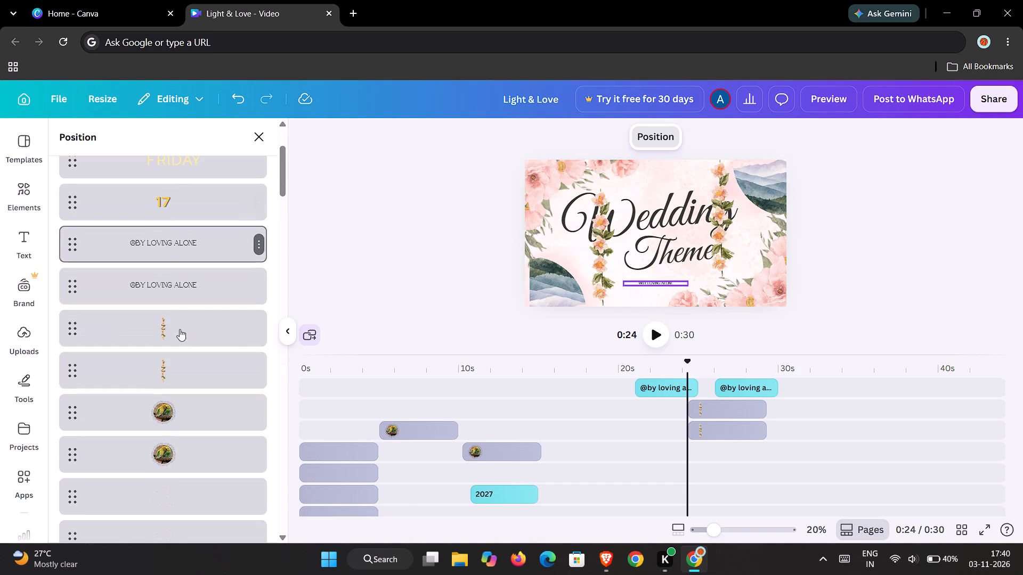
scroll(177, 338, "up", 2)
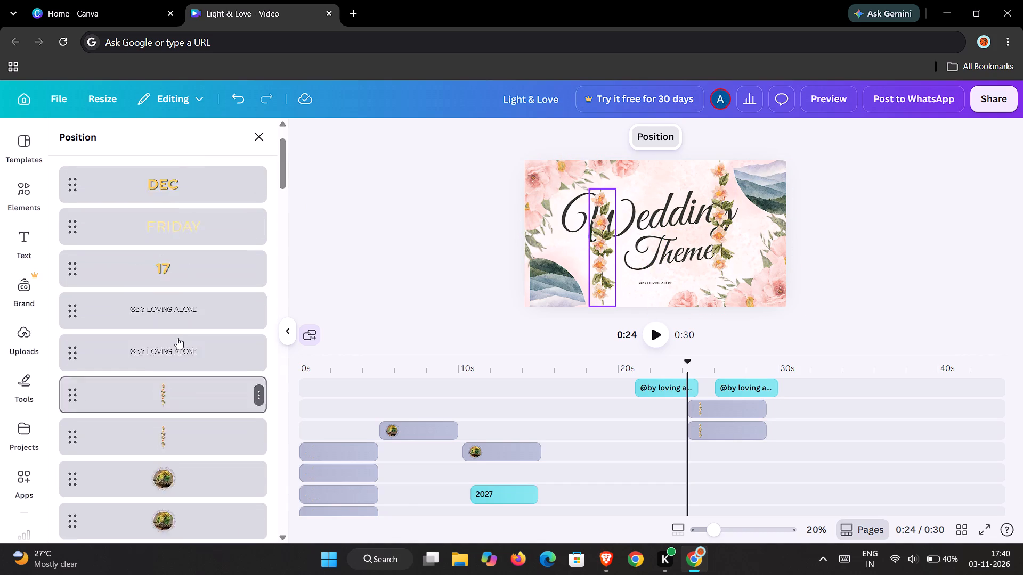
scroll(177, 338, "up", 3)
scroll(177, 338, "down", 5)
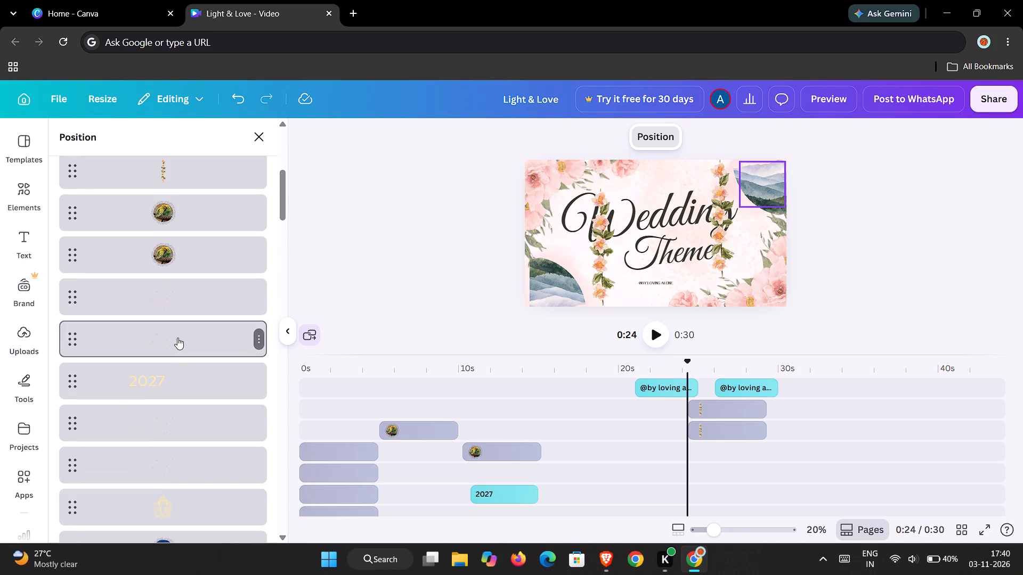
scroll(178, 335, "up", 3)
scroll(171, 265, "up", 3)
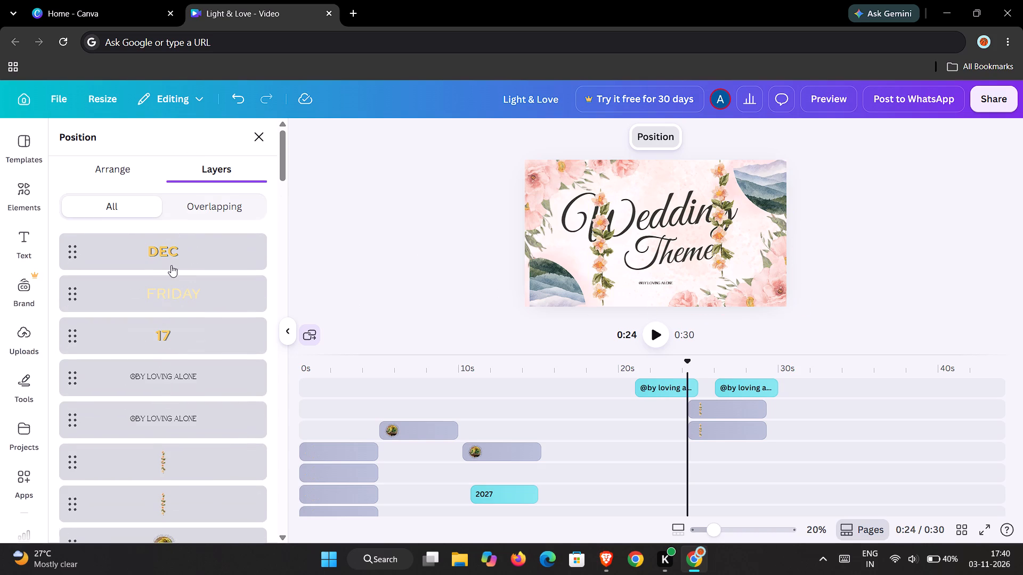
scroll(171, 265, "up", 1)
Examine the timeline tracks, with that garland selected, to compare its position with the Wedding and Theme titles and the frames.
scroll(649, 444, "down", 3)
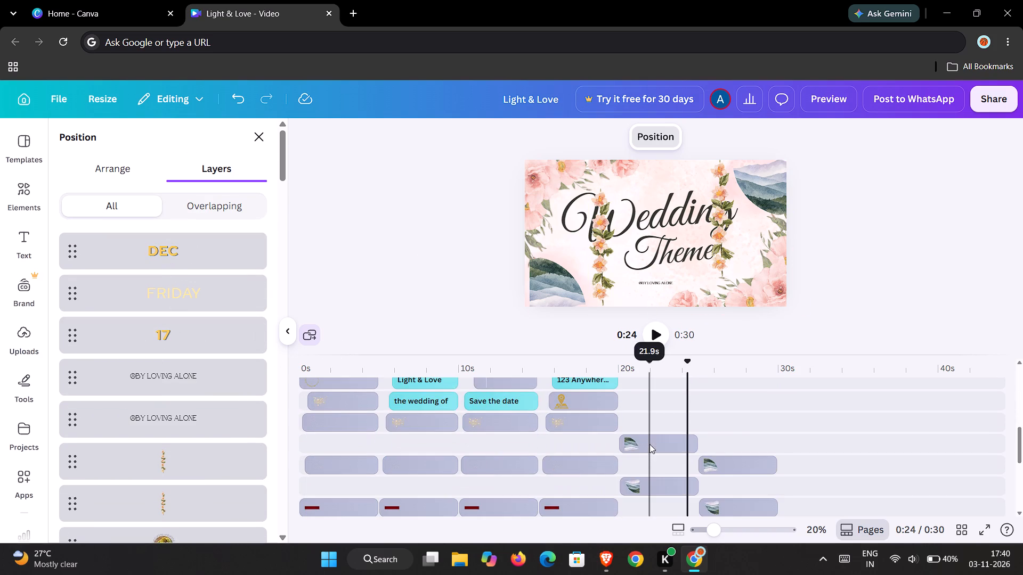
scroll(649, 444, "down", 1)
scroll(649, 444, "up", 5)
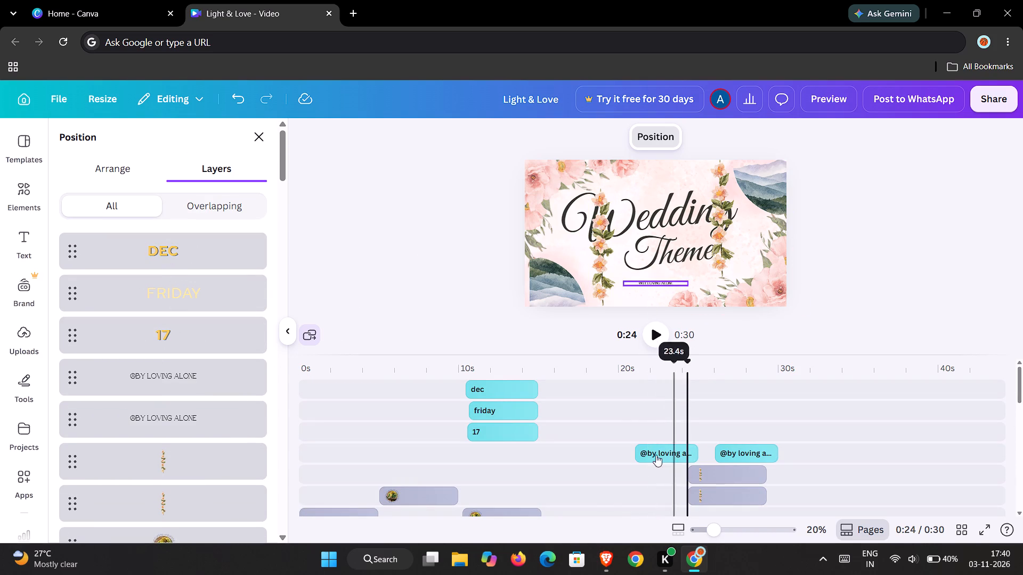
scroll(636, 422, "up", 5)
scroll(639, 411, "down", 3)
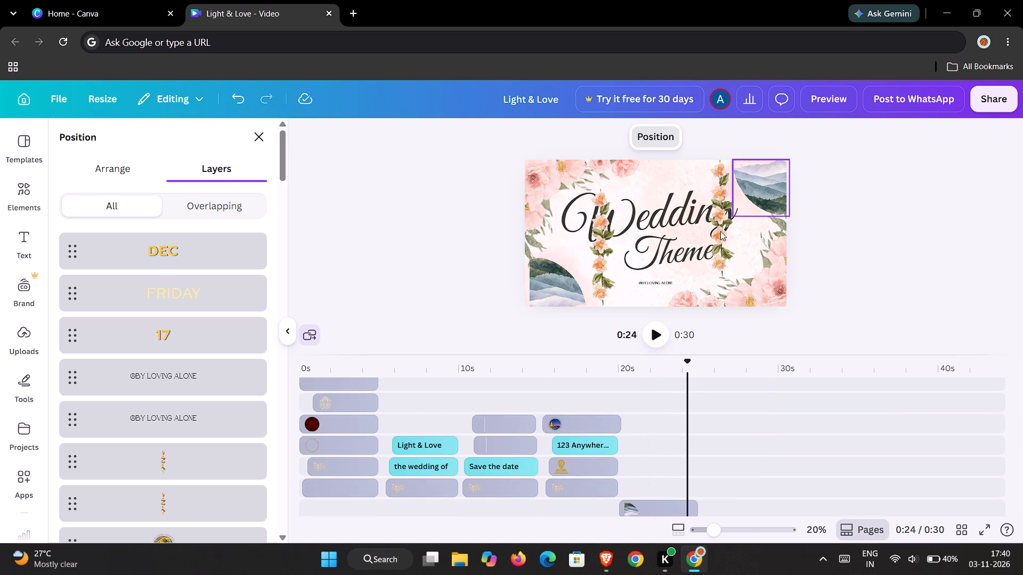
left_click(720, 231)
scroll(721, 395, "down", 4)
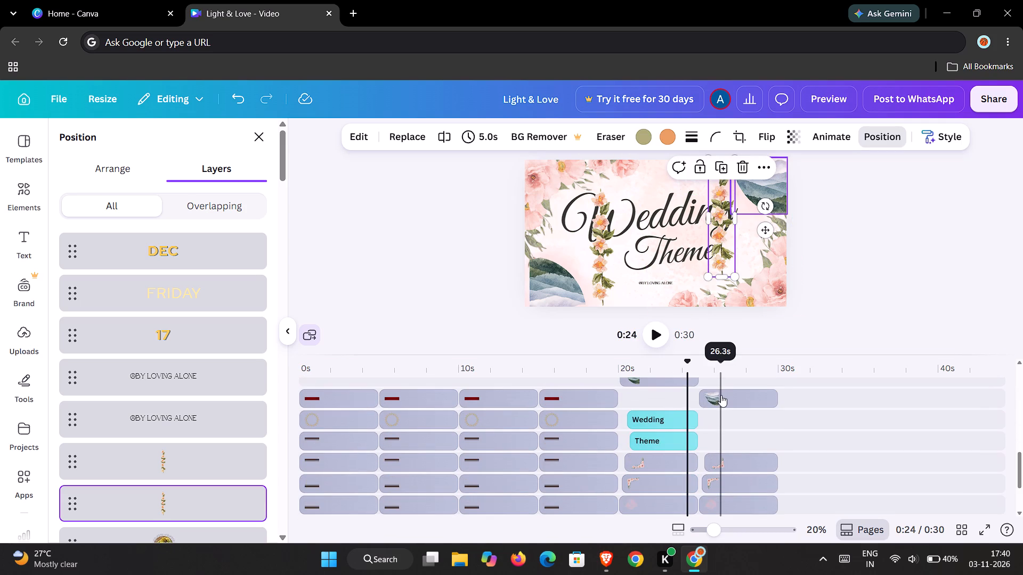
scroll(721, 395, "down", 2)
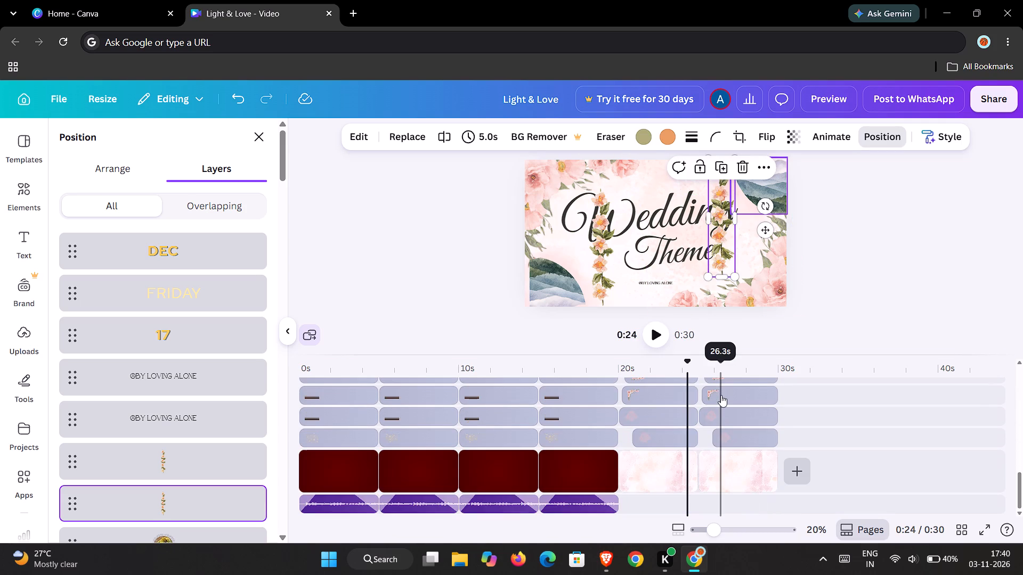
scroll(721, 395, "up", 5)
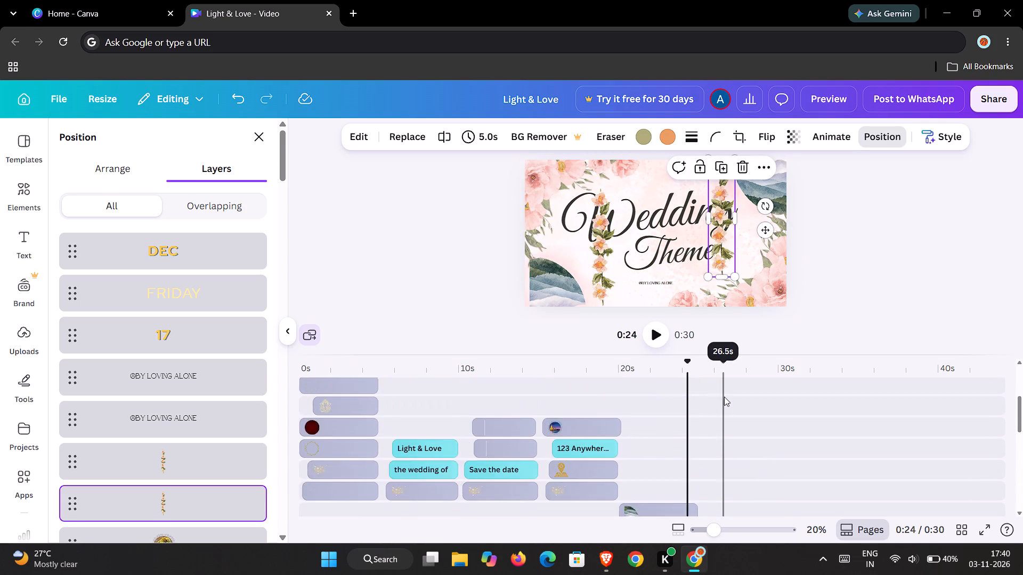
scroll(727, 404, "up", 4)
scroll(718, 453, "down", 1)
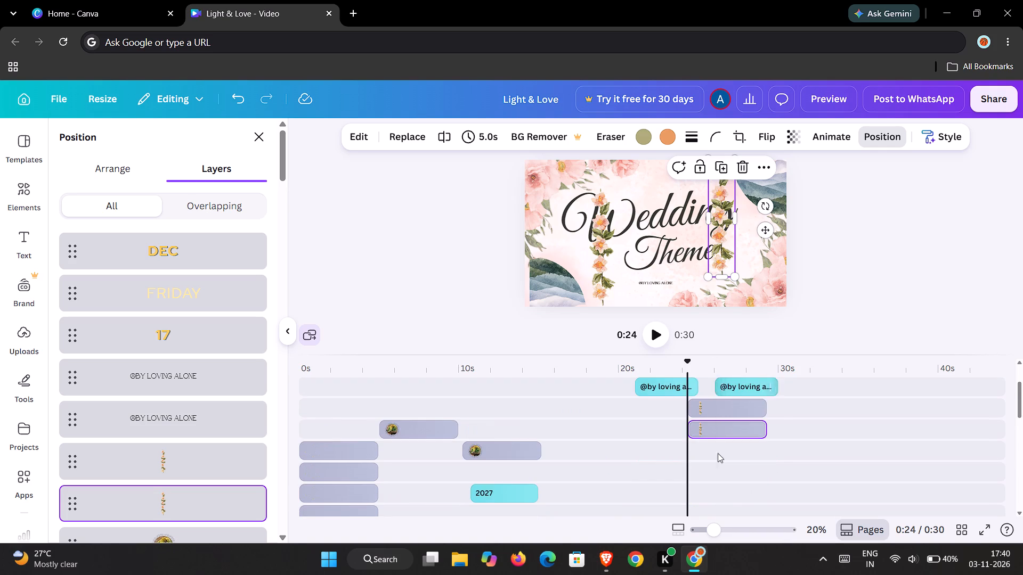
scroll(722, 447, "down", 5)
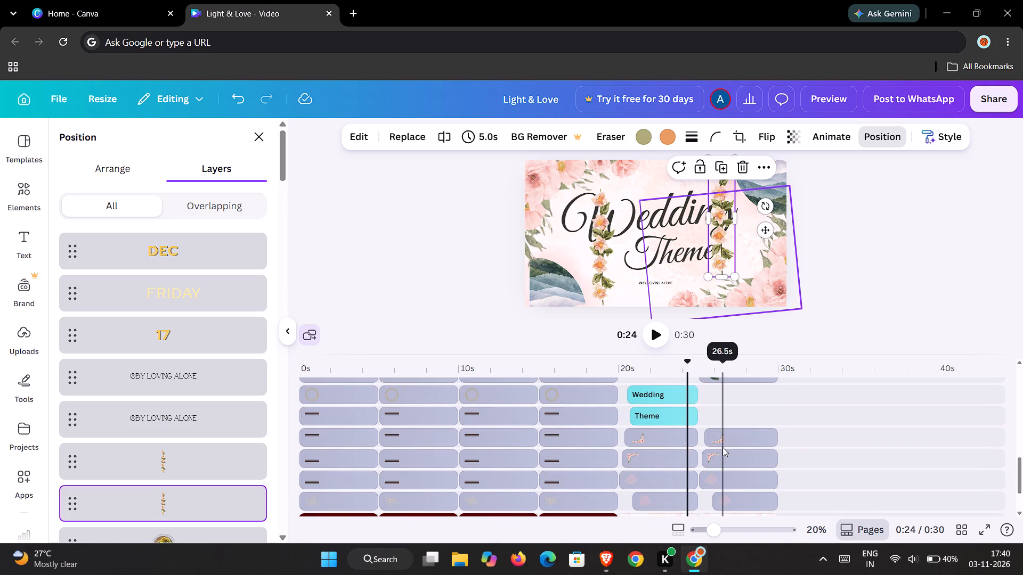
scroll(722, 447, "up", 1)
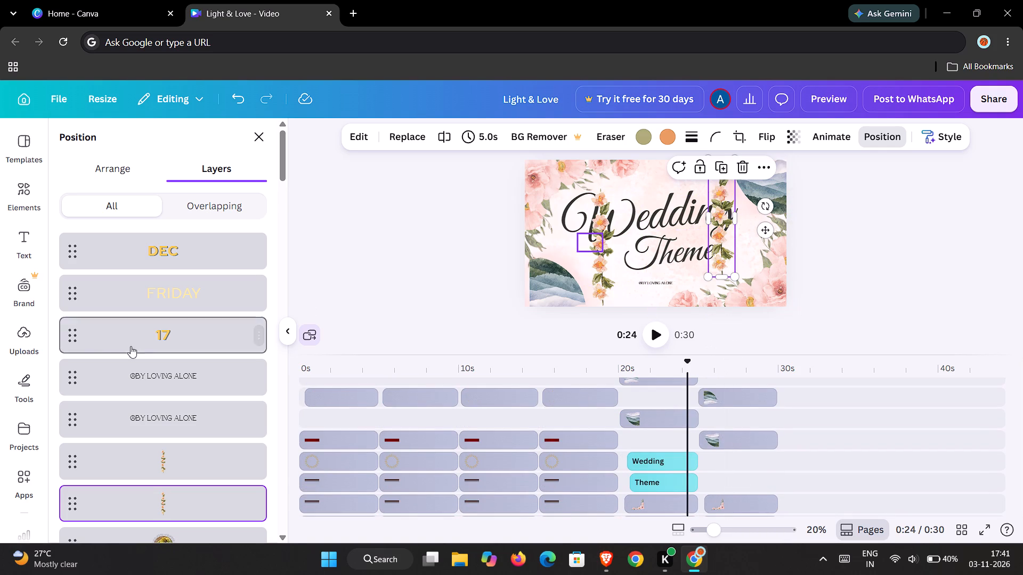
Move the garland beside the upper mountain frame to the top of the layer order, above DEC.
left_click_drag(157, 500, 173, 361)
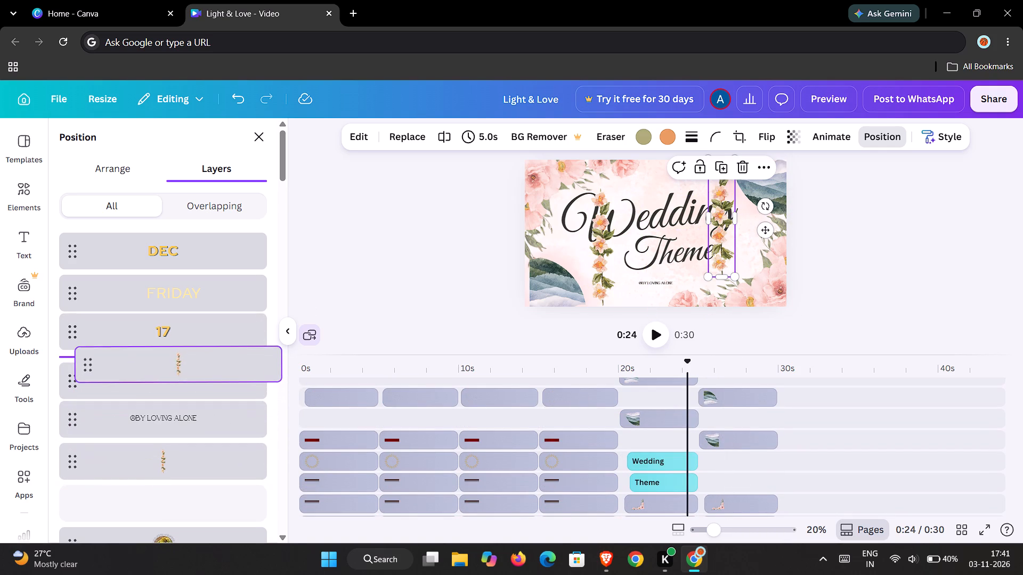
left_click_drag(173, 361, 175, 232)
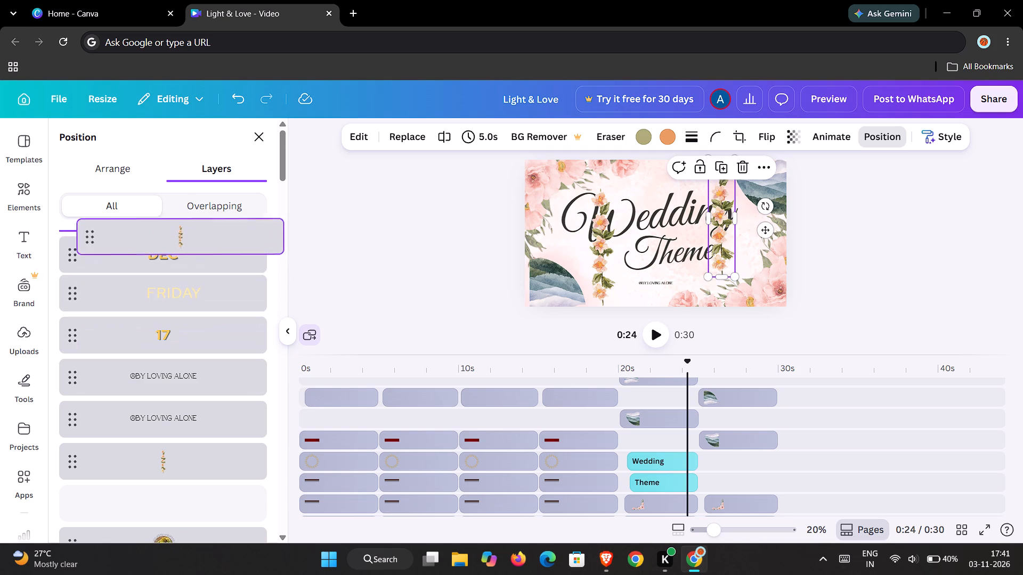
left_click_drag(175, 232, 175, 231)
Move the garland beside the upper mountain frame down the layer order to directly below the Theme title.
scroll(186, 308, "down", 16)
scroll(186, 308, "down", 6)
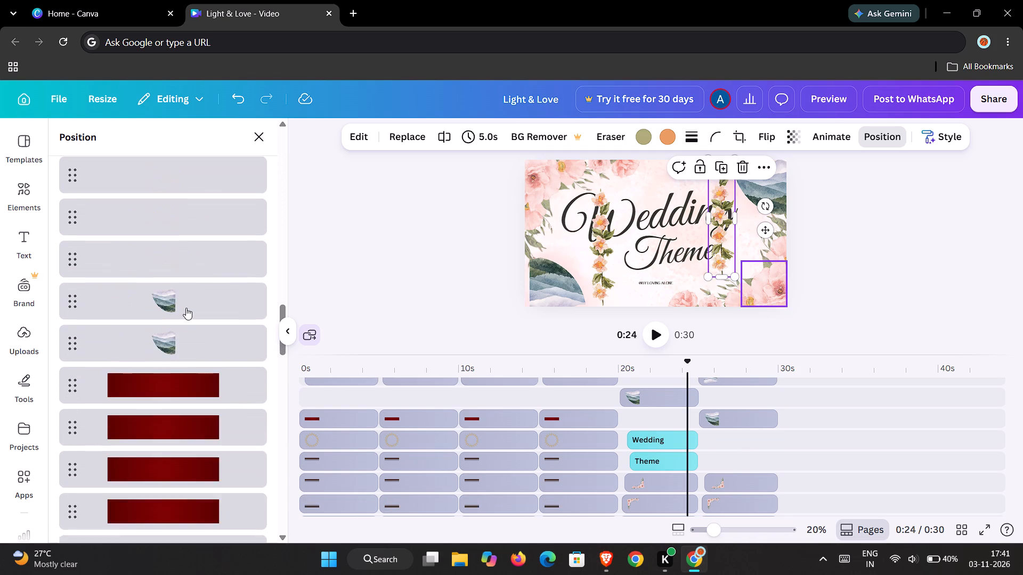
scroll(186, 308, "down", 5)
scroll(186, 308, "up", 20)
scroll(186, 308, "up", 2)
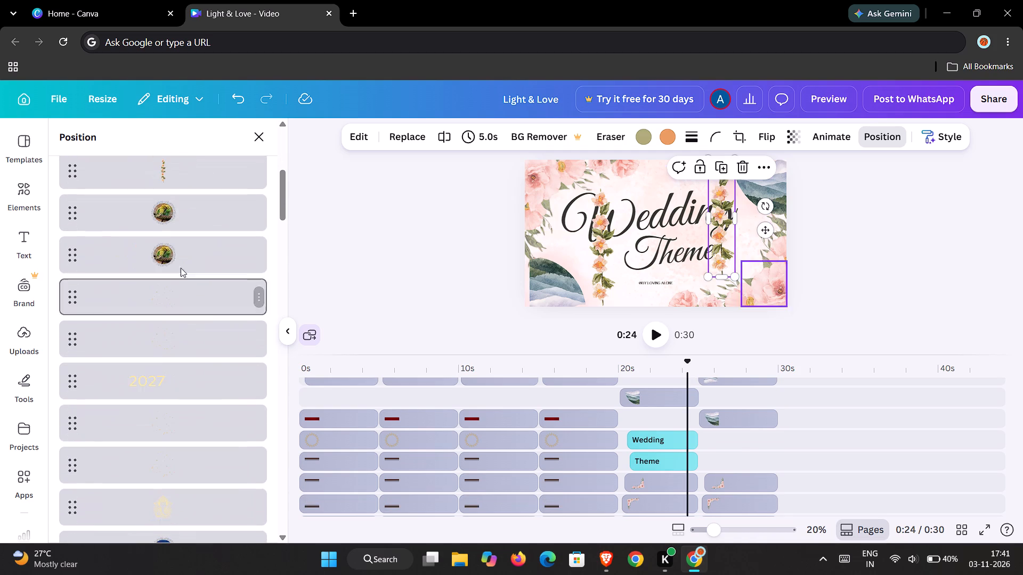
scroll(175, 263, "up", 7)
left_click_drag(176, 253, 169, 548)
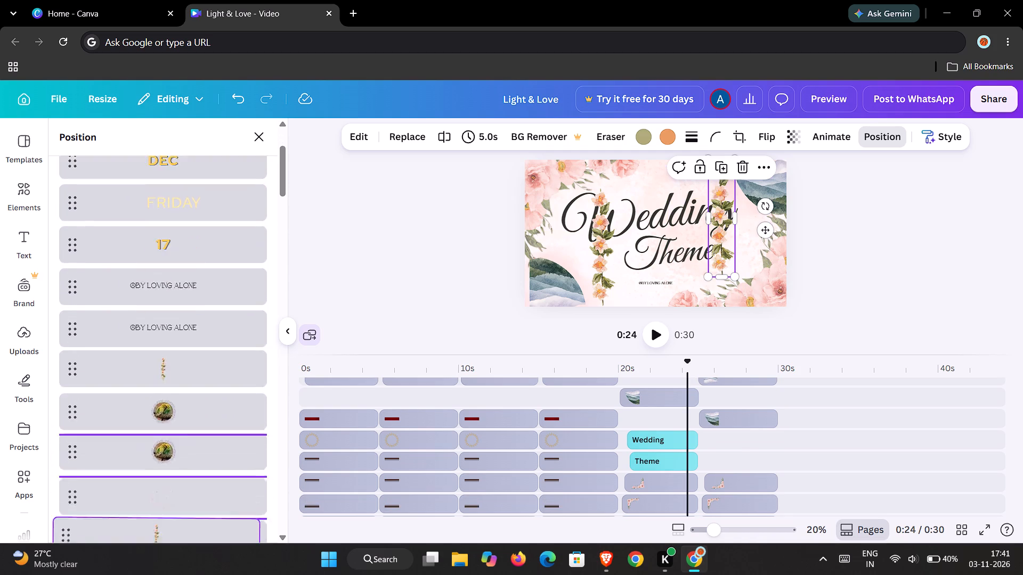
left_click_drag(169, 548, 178, 456)
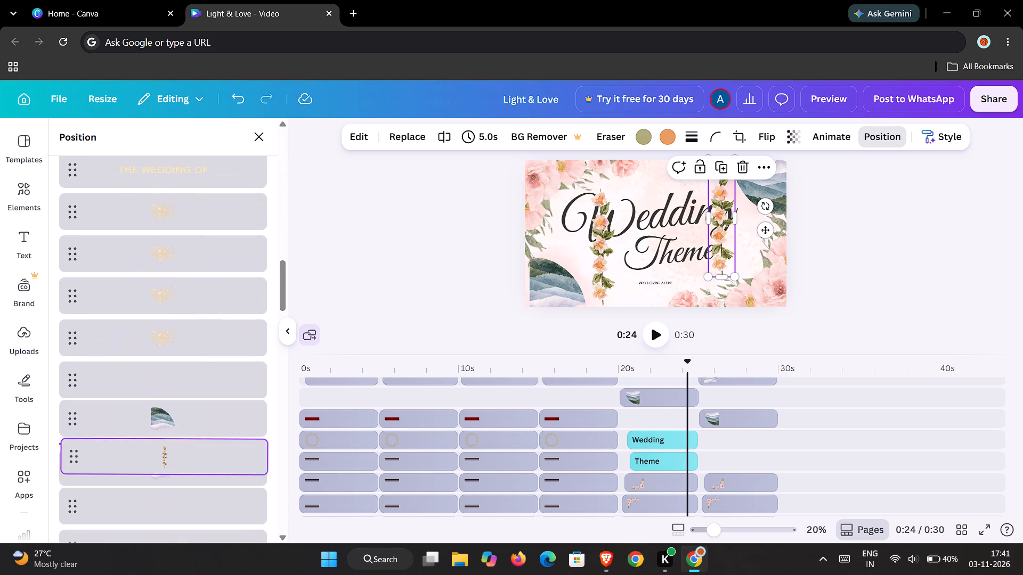
left_click_drag(178, 456, 207, 454)
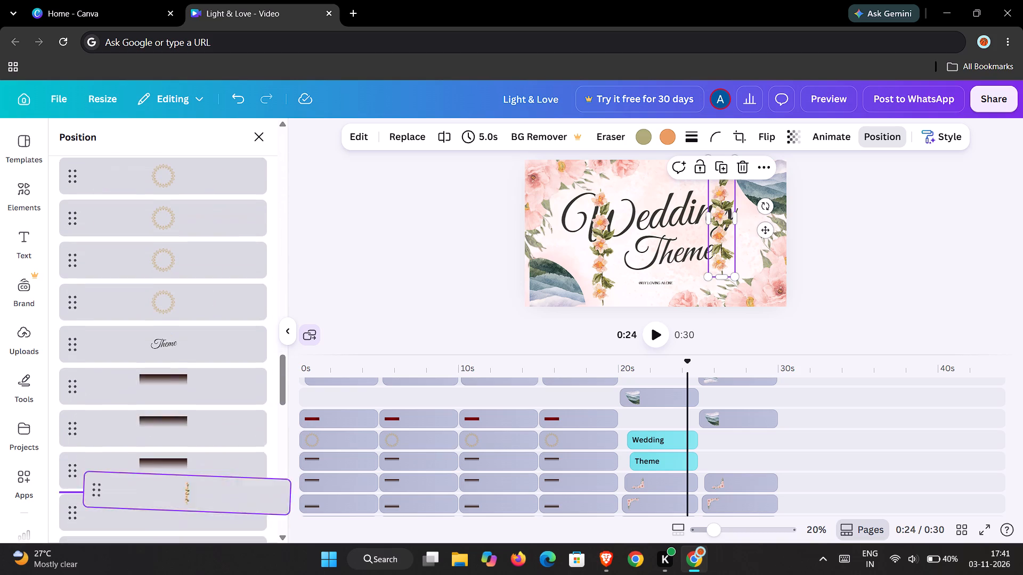
left_click_drag(207, 454, 194, 373)
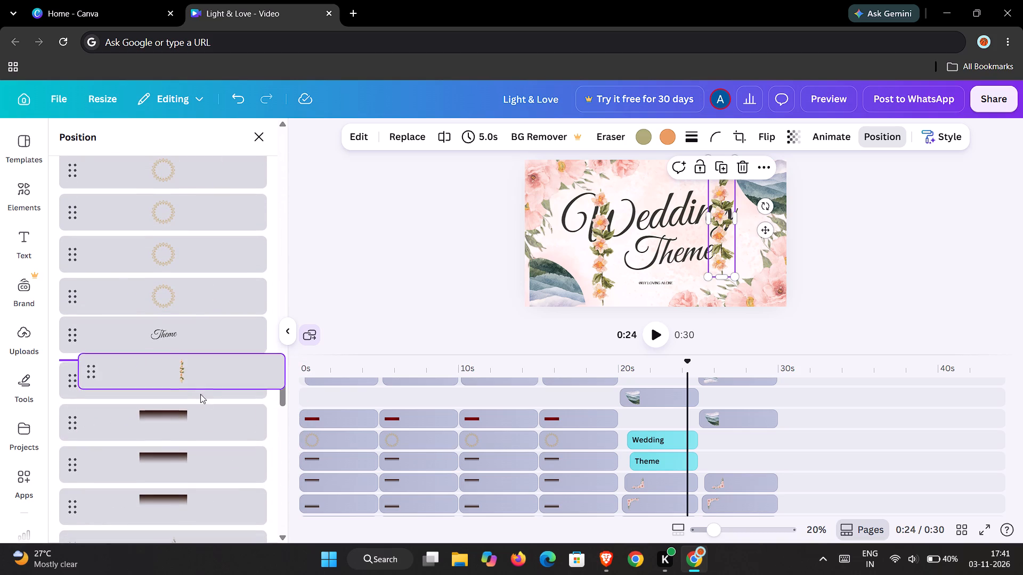
Move the garland over the "W" down the layer order to between the Theme title and the other garland.
scroll(193, 332, "up", 6)
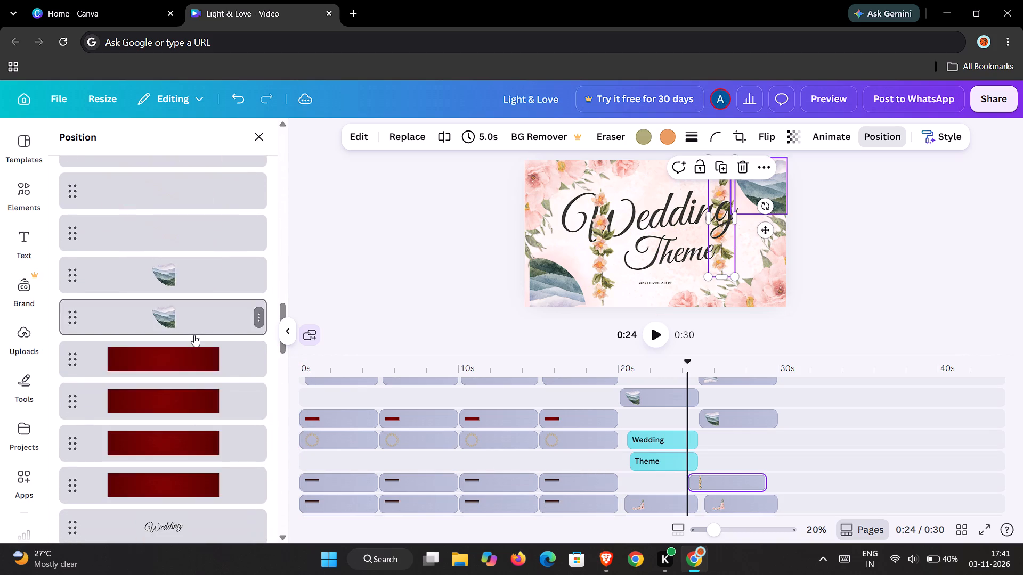
scroll(194, 335, "up", 13)
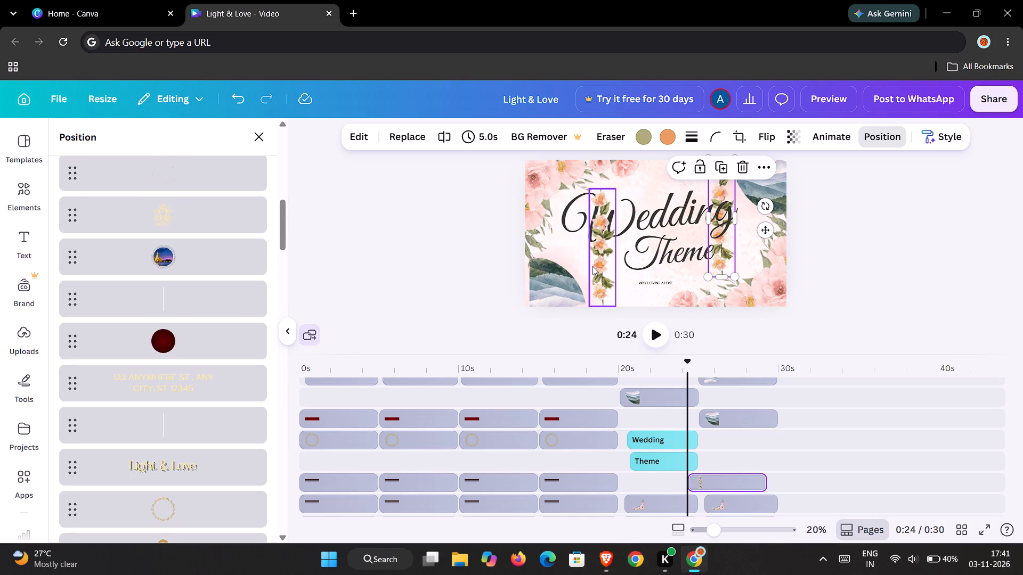
left_click(597, 265)
left_click_drag(170, 461, 152, 574)
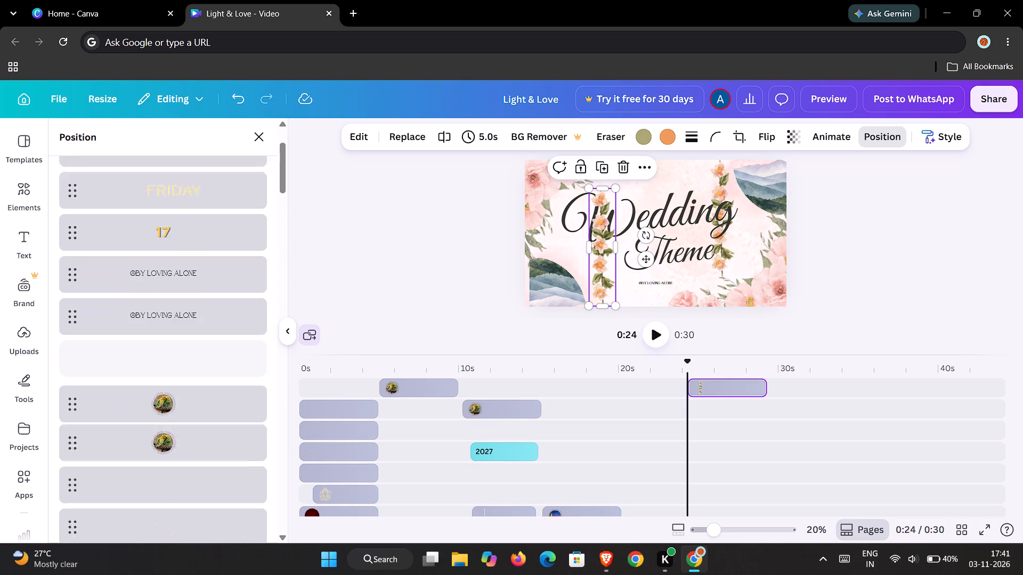
left_click_drag(152, 574, 165, 540)
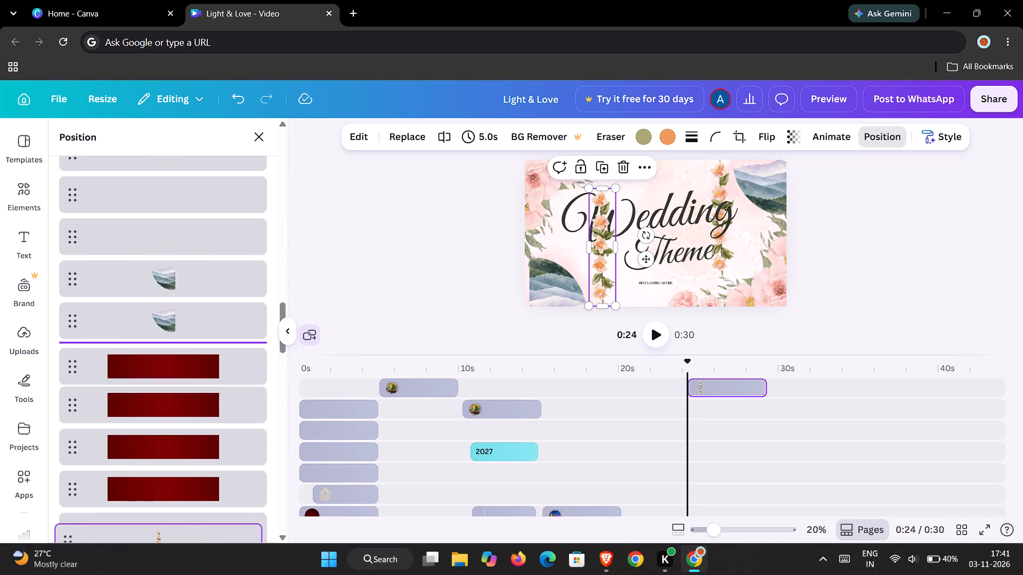
left_click_drag(165, 540, 177, 406)
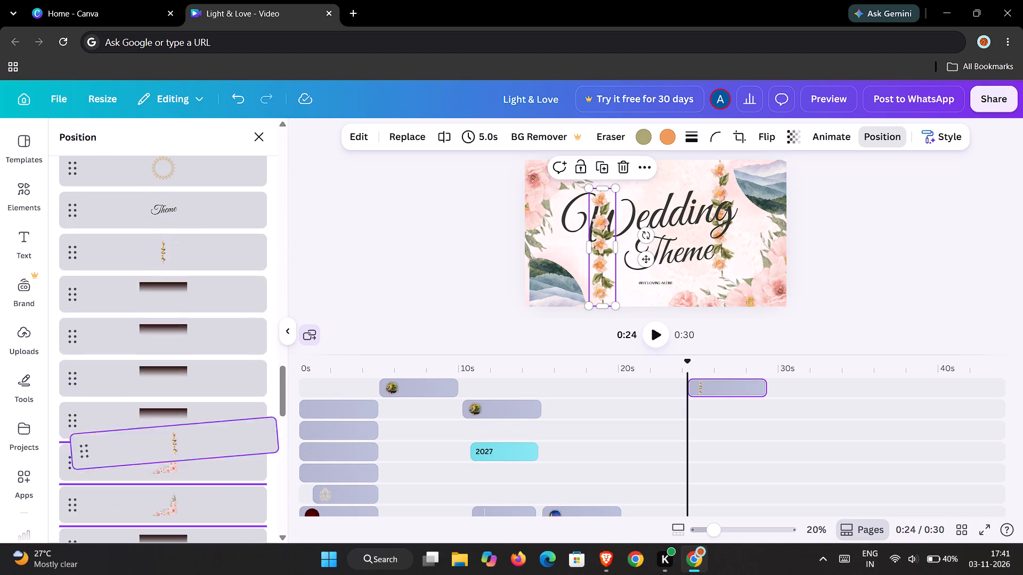
left_click_drag(177, 406, 185, 237)
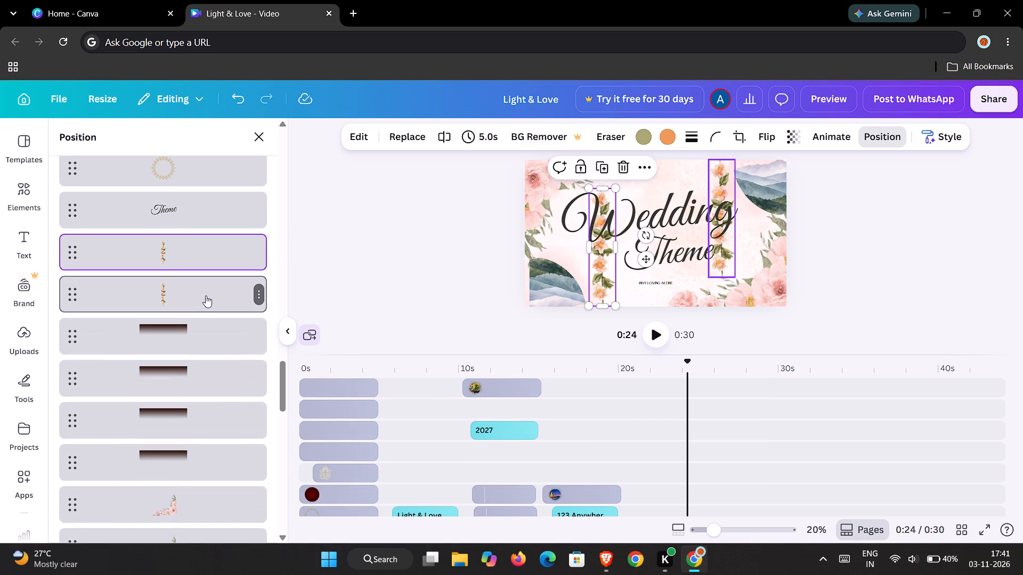
left_click(866, 282)
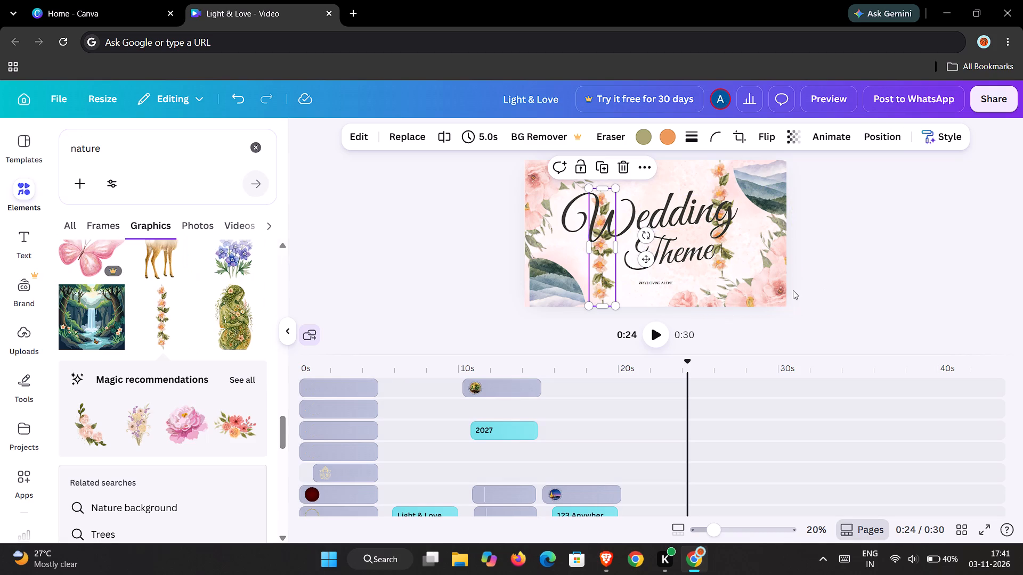
left_click(735, 275)
left_click(883, 272)
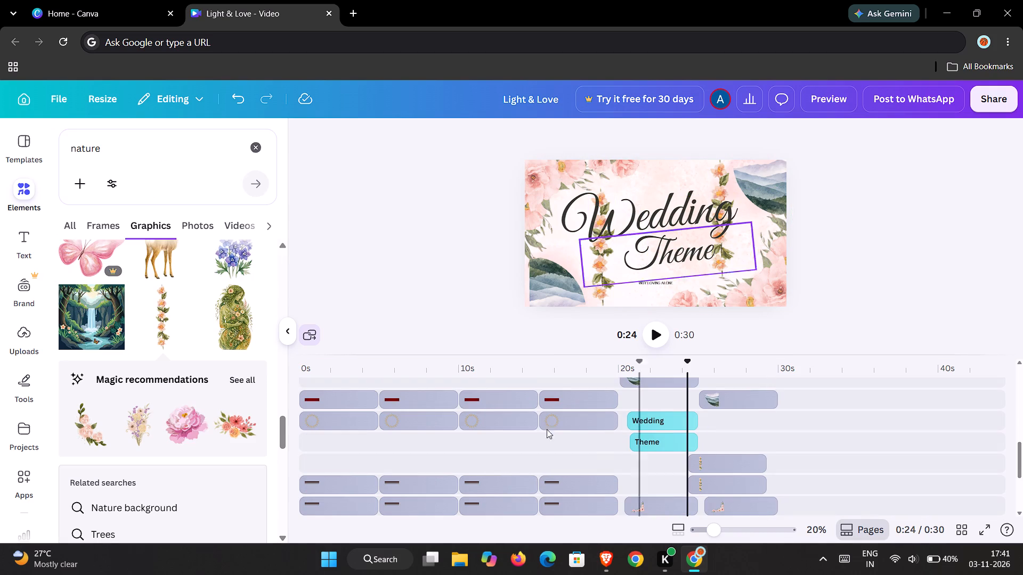
Enlarge the timeline area so that more tracks fit beneath the page preview.
scroll(538, 428, "down", 2)
left_click_drag(575, 352, 597, 273)
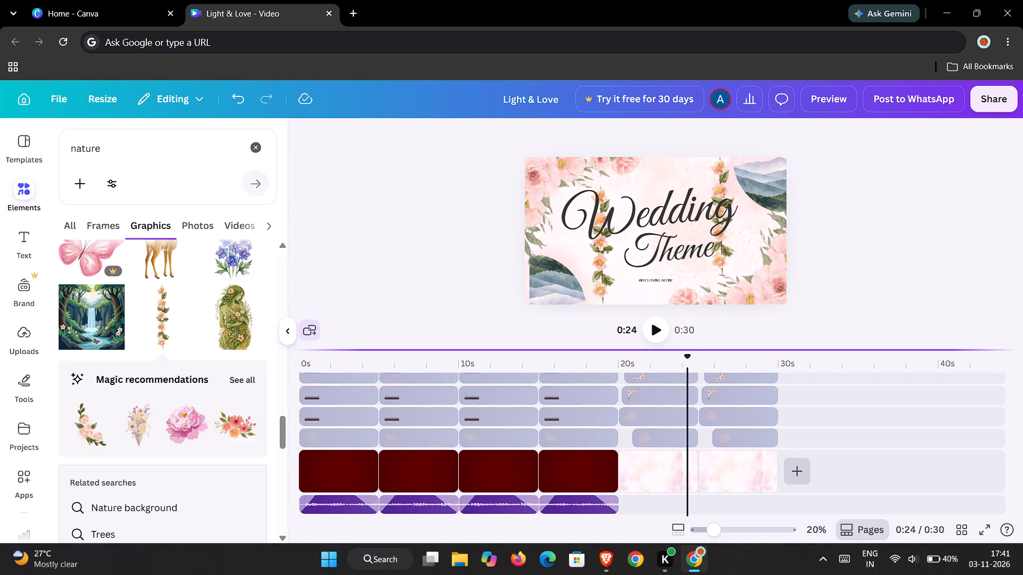
left_click_drag(597, 273, 597, 260)
scroll(611, 376, "up", 2)
Browse the nature search results across all element categories, including 3D, frames and mockups.
scroll(221, 402, "down", 5)
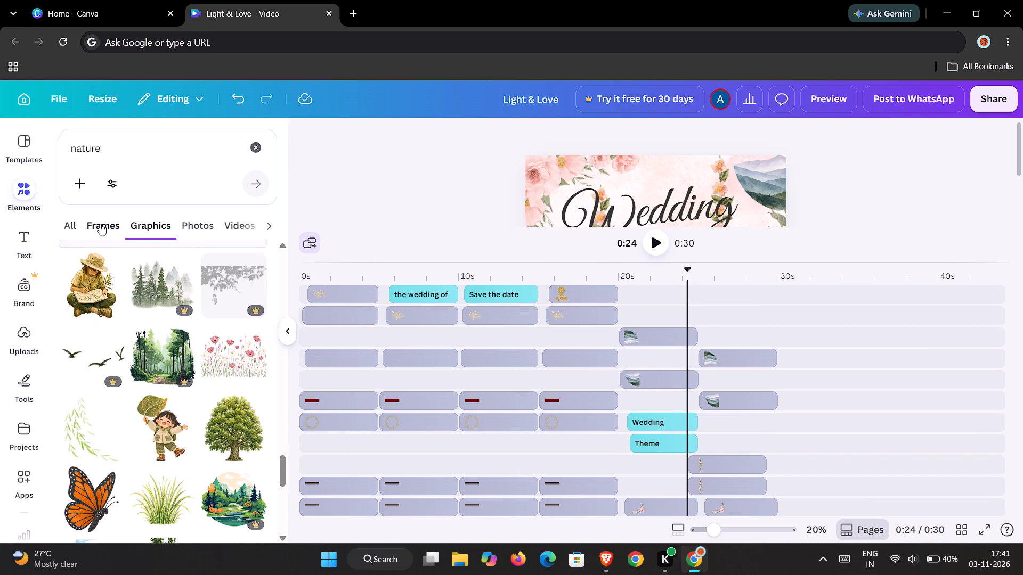
left_click(100, 224)
left_click(62, 223)
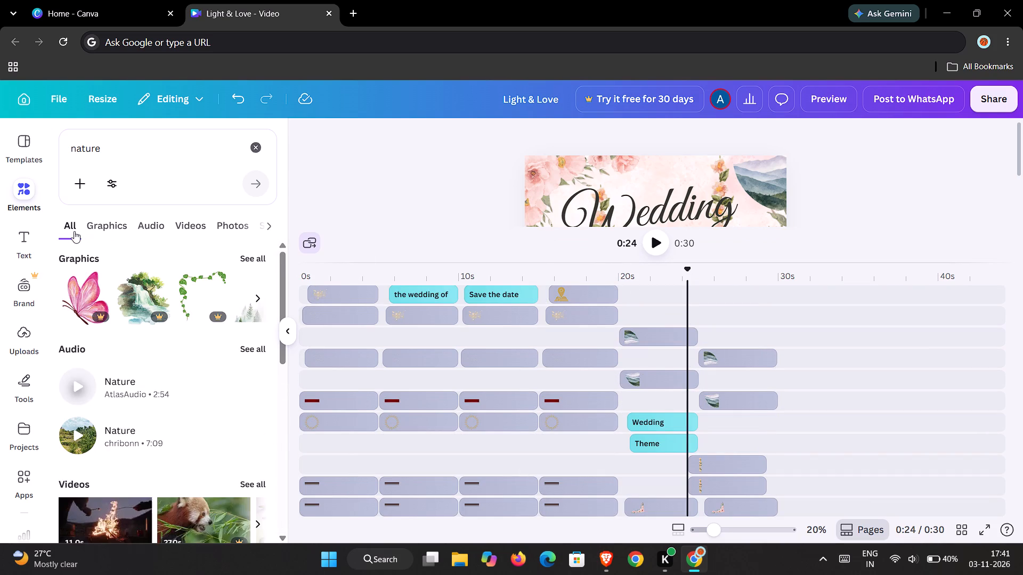
scroll(78, 298, "down", 7)
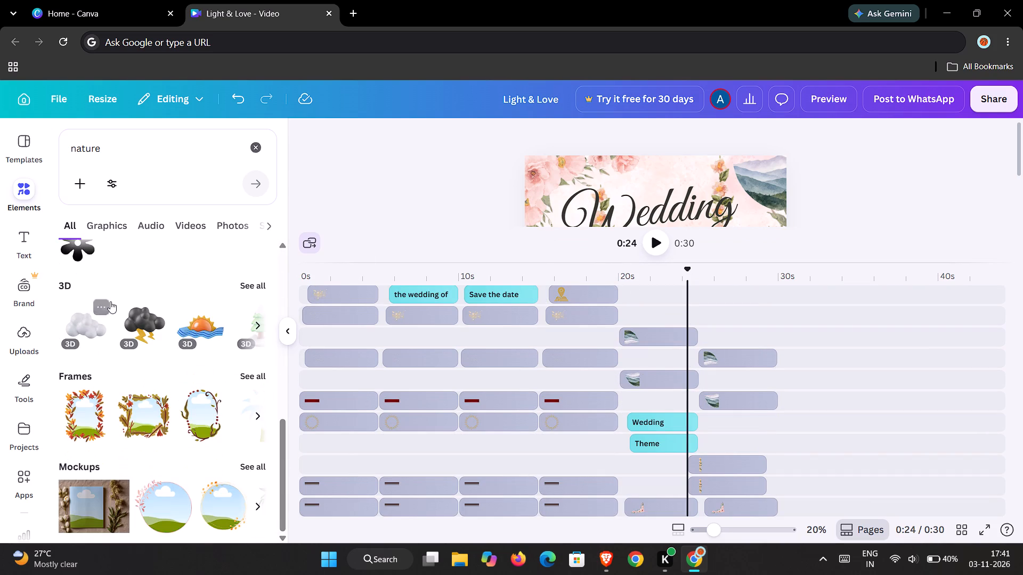
scroll(112, 301, "up", 1)
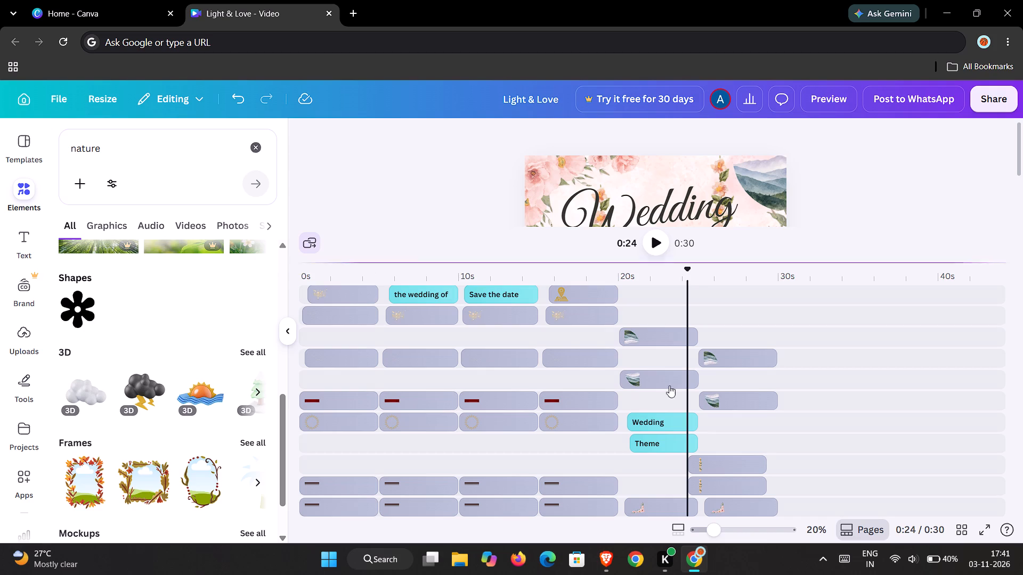
Go to the last page and shrink the timeline area so that the whole page preview fits above it.
left_click(579, 420)
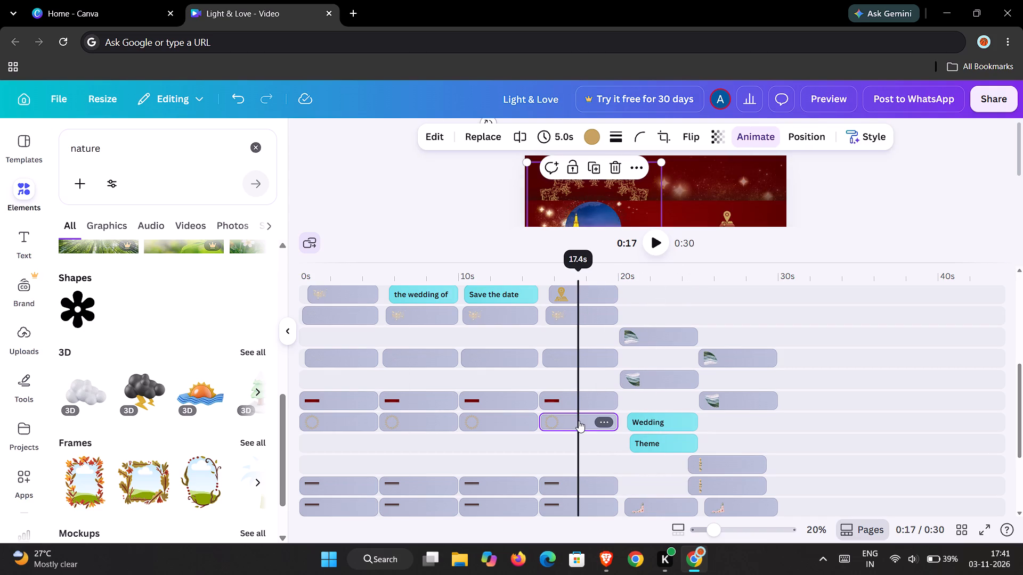
left_click(583, 405)
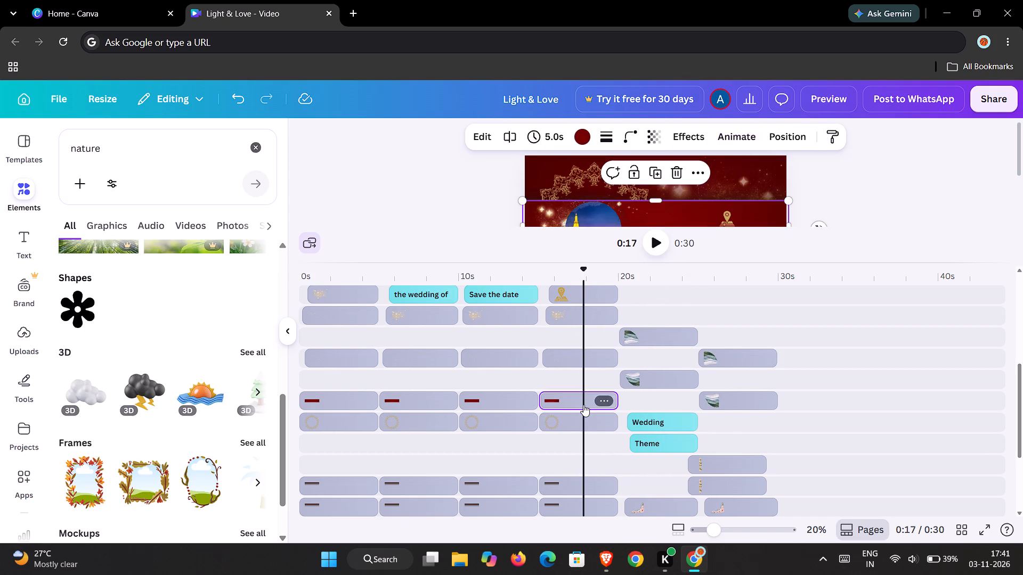
left_click(735, 363)
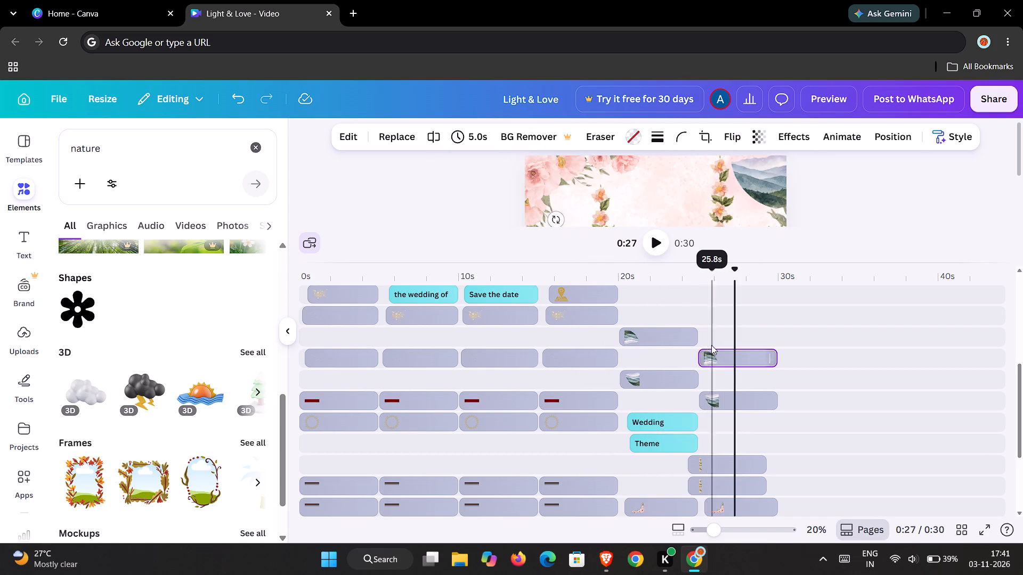
scroll(687, 297, "up", 3)
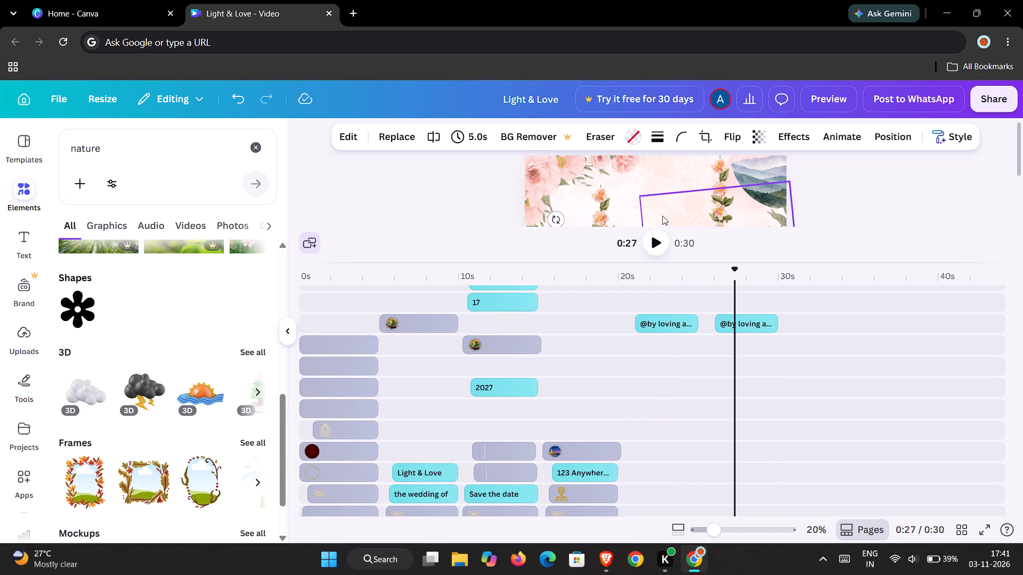
left_click_drag(689, 263, 698, 300)
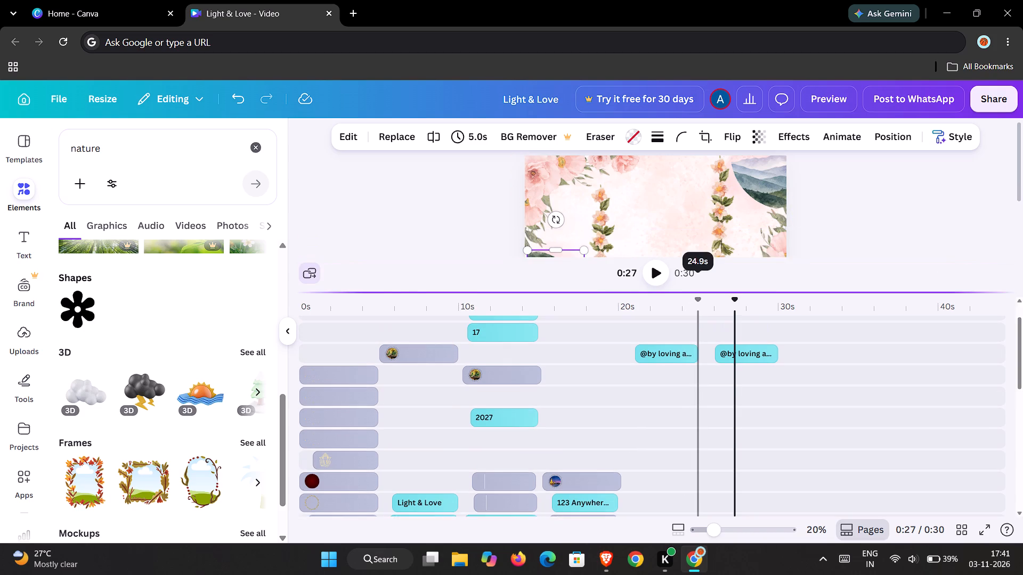
left_click_drag(698, 300, 696, 344)
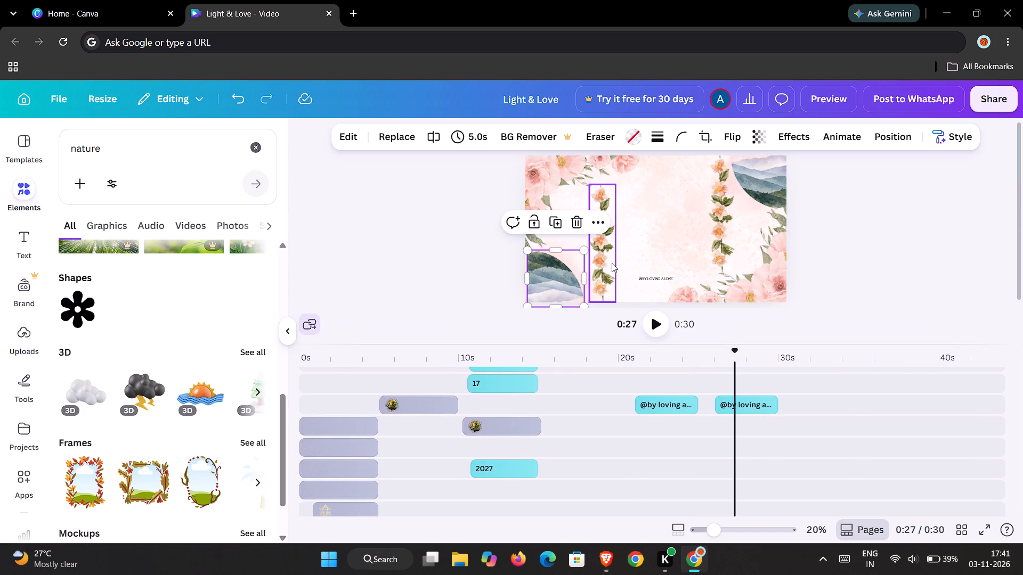
Duplicate the Wedding and Theme titles together on the first Romantic Video page.
left_click(23, 243)
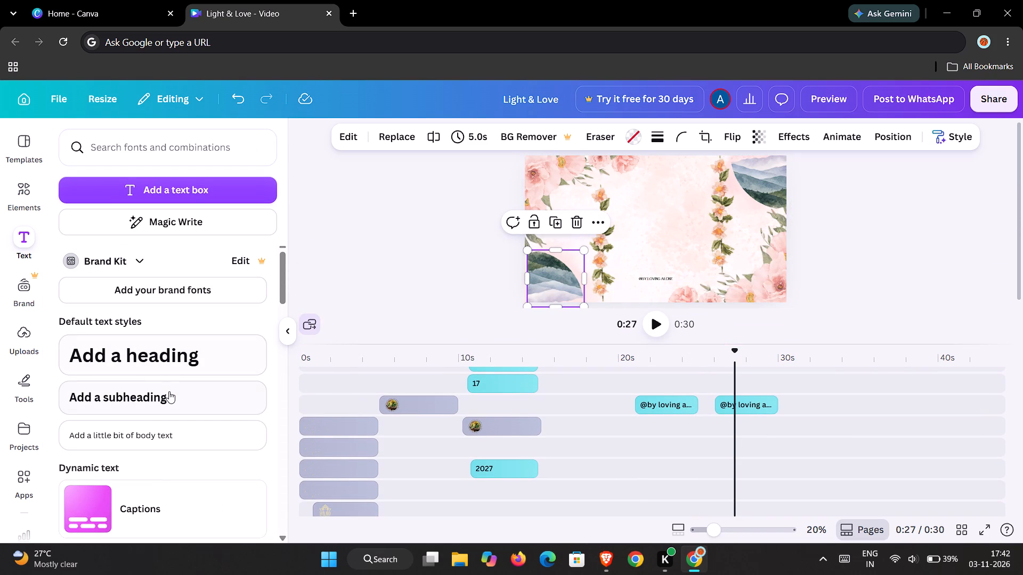
scroll(653, 404, "down", 3)
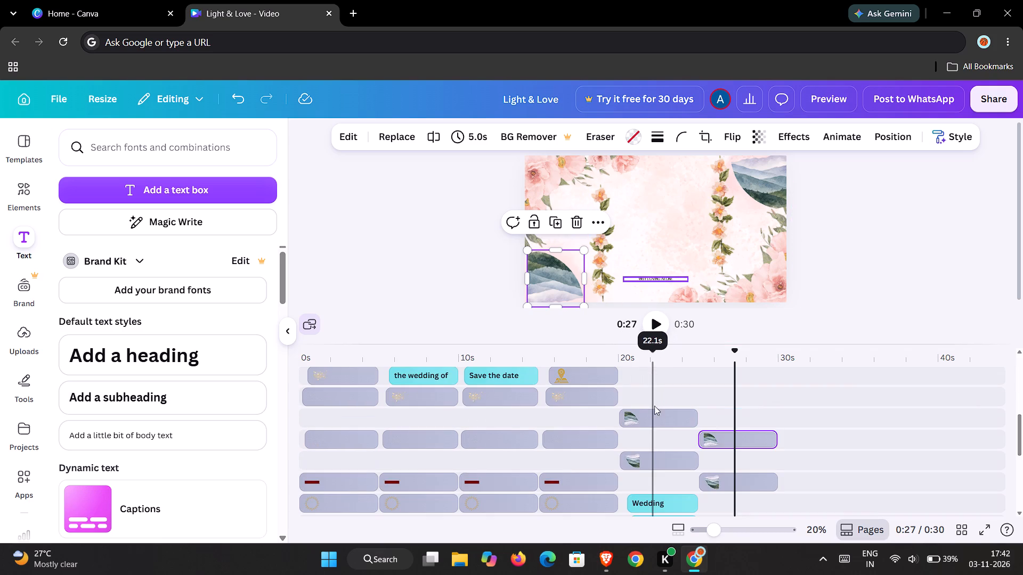
scroll(664, 459, "down", 2)
left_click(666, 369)
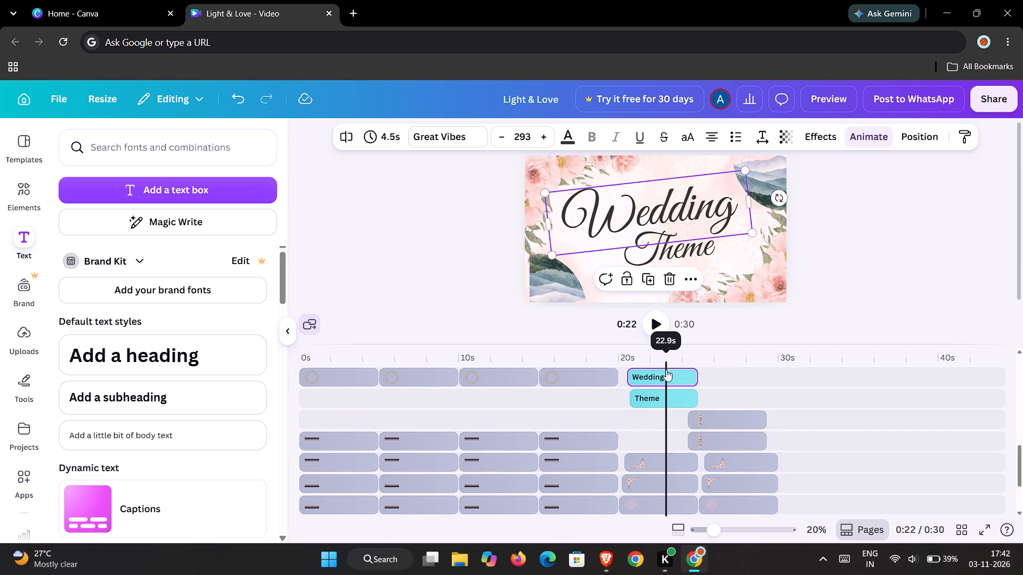
left_click(686, 251, "ctrl")
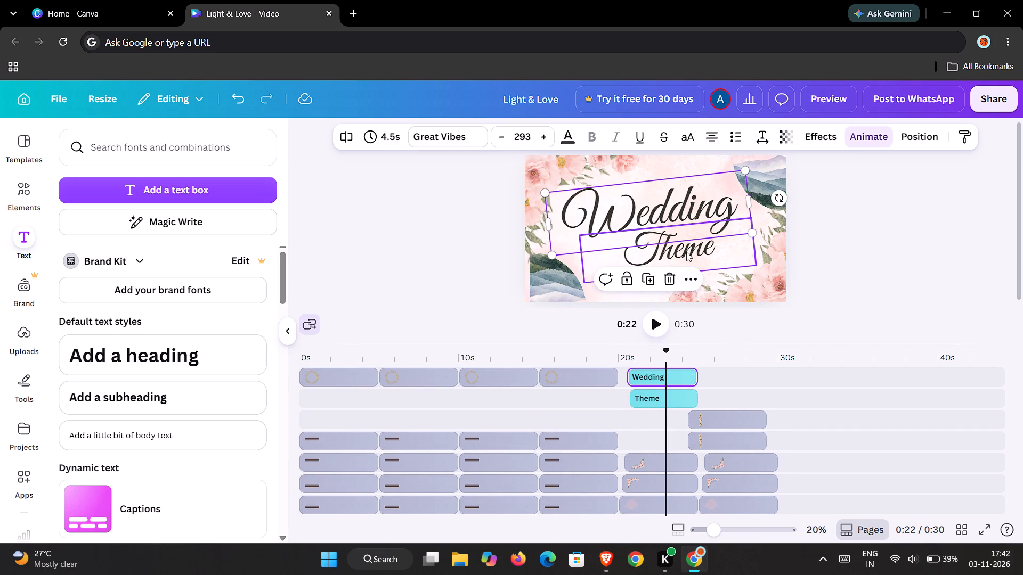
left_click(677, 204, "ctrl")
left_click(670, 217, "ctrl")
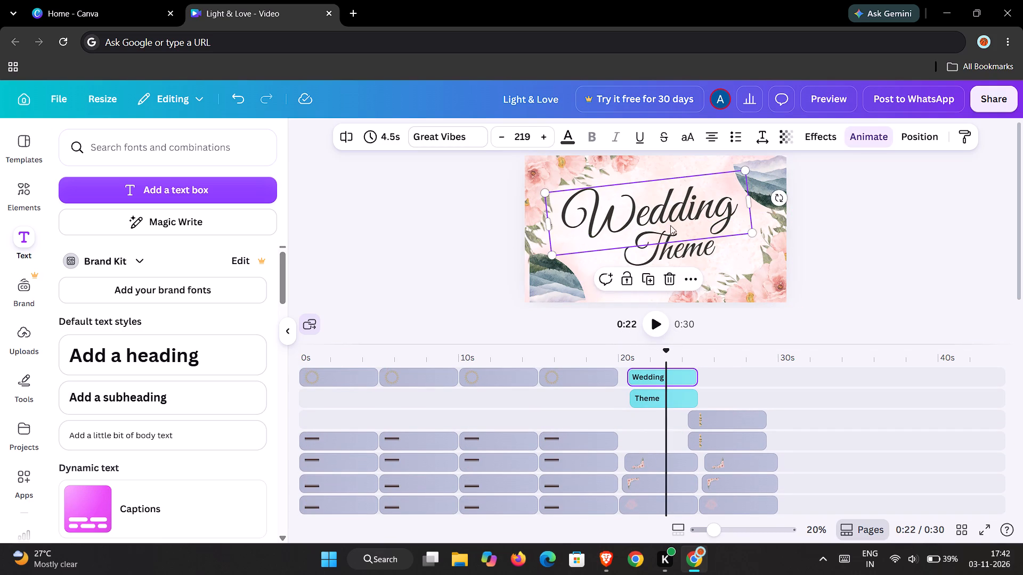
left_click(683, 245, "ctrl")
left_click_drag(716, 377, 676, 397)
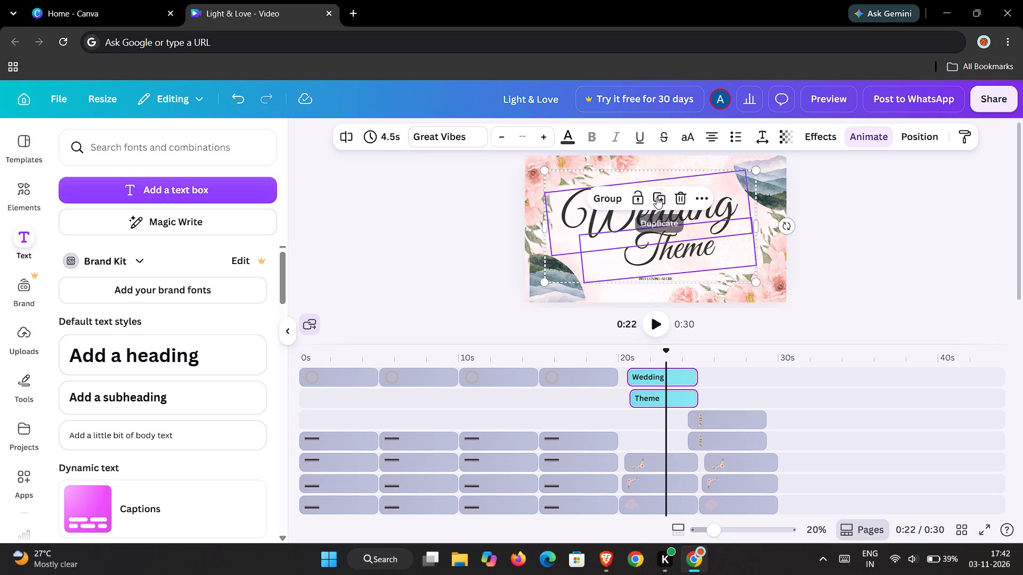
left_click(656, 197)
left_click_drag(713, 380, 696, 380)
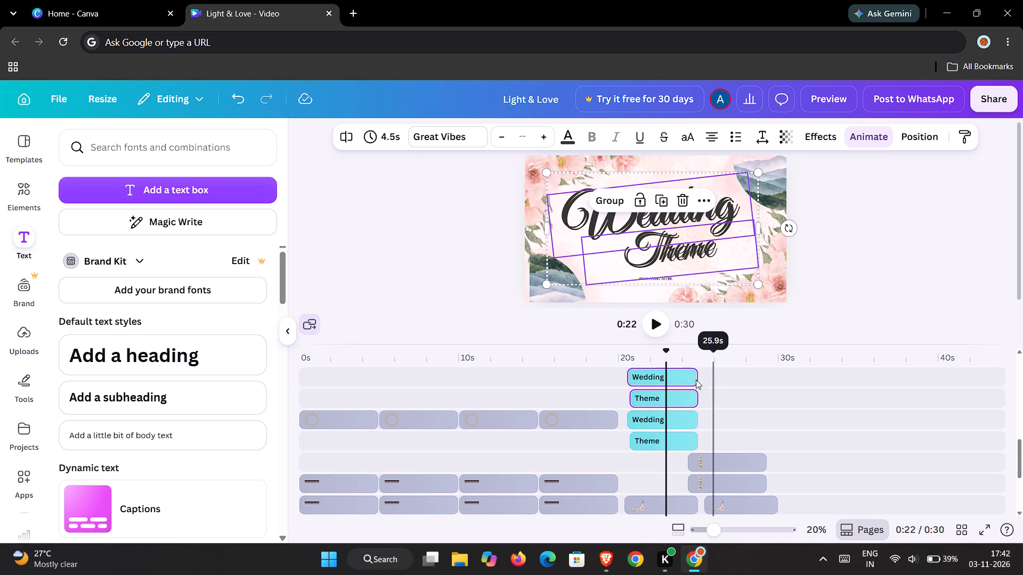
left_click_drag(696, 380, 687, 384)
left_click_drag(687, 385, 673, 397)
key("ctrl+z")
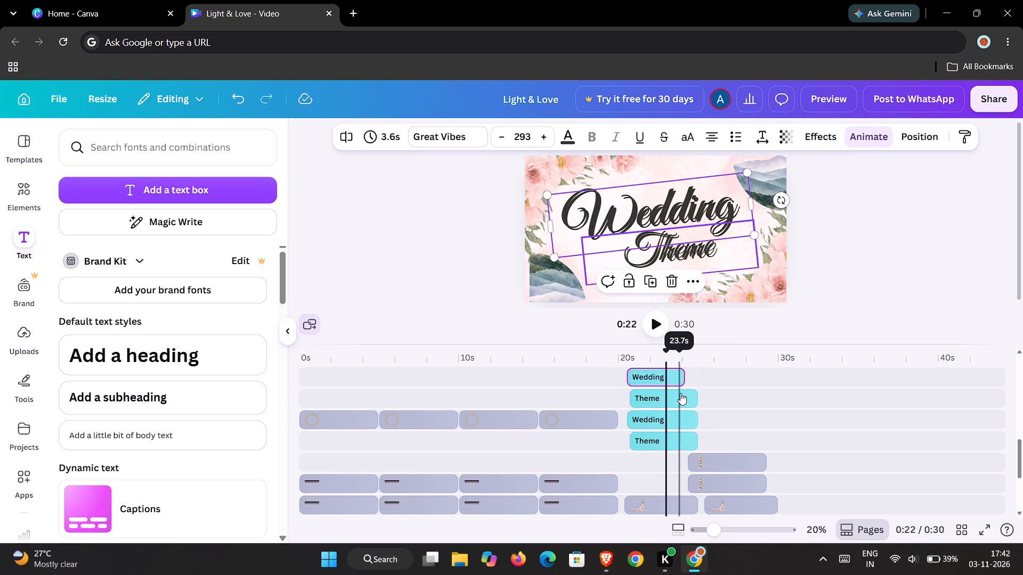
Move the duplicated Wedding and Theme titles together along the timeline onto the last page.
left_click(712, 379)
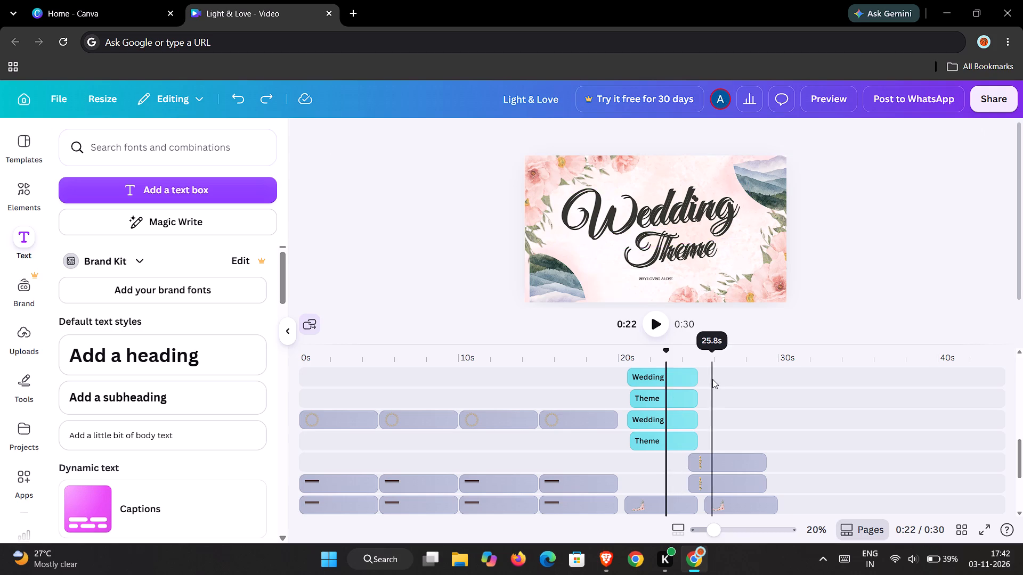
left_click_drag(712, 377, 681, 393)
left_click_drag(672, 384, 690, 384)
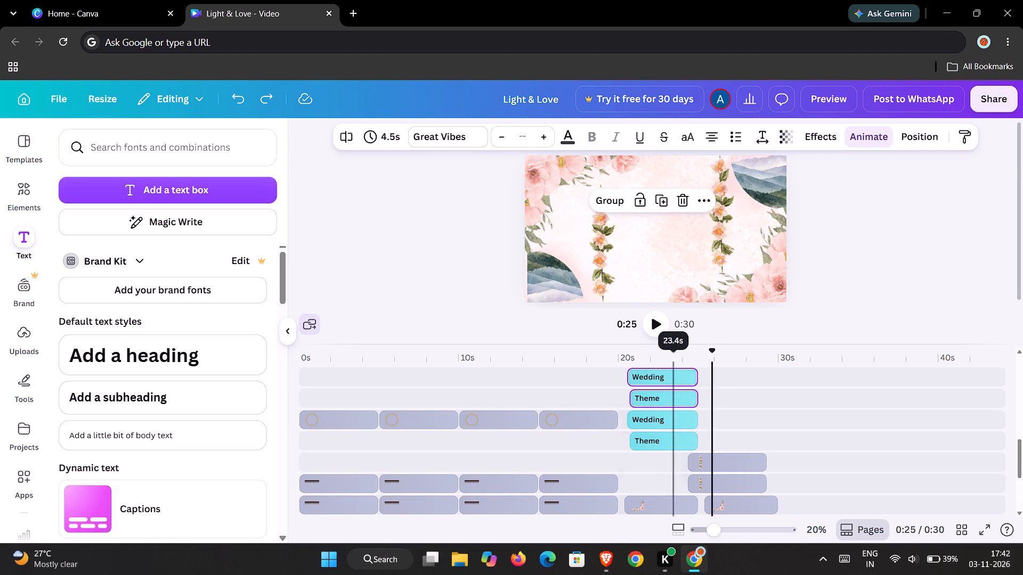
left_click_drag(690, 384, 753, 420)
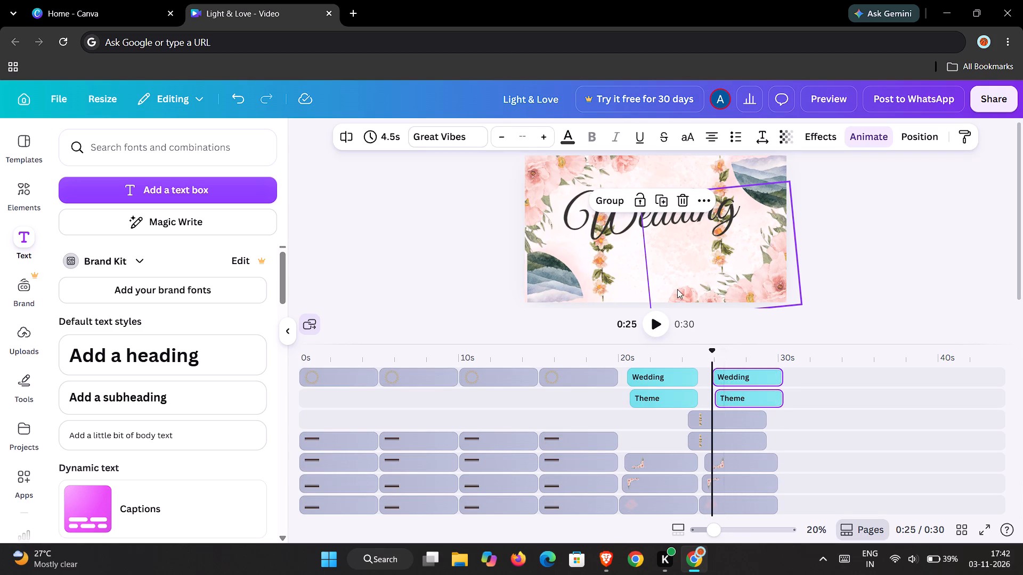
Shift both duplicated titles earlier to start at about 25 s, so that they end within the last page.
scroll(698, 398, "down", 2)
scroll(705, 399, "up", 2)
left_click_drag(714, 349, 743, 354)
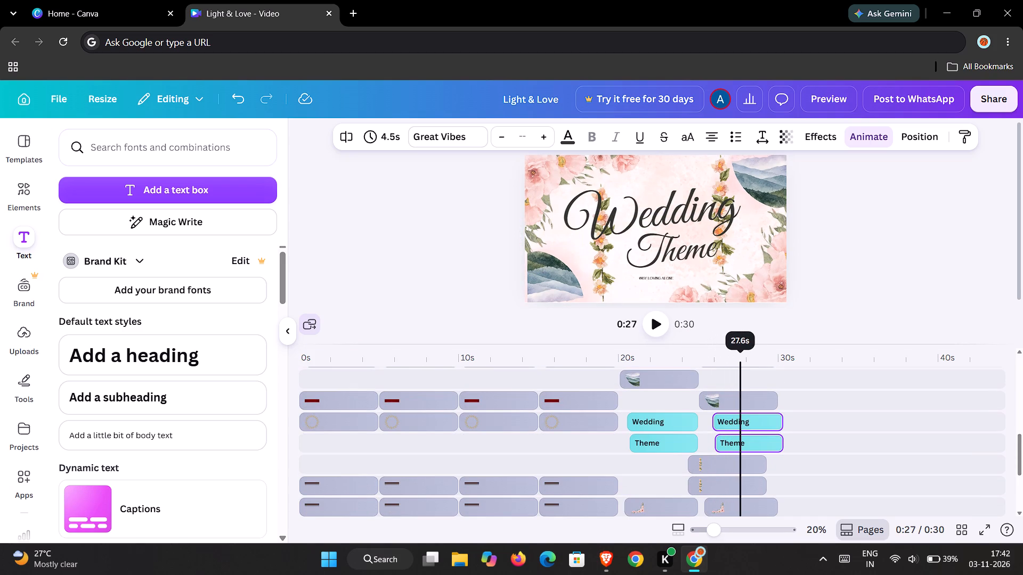
left_click_drag(743, 354, 746, 362)
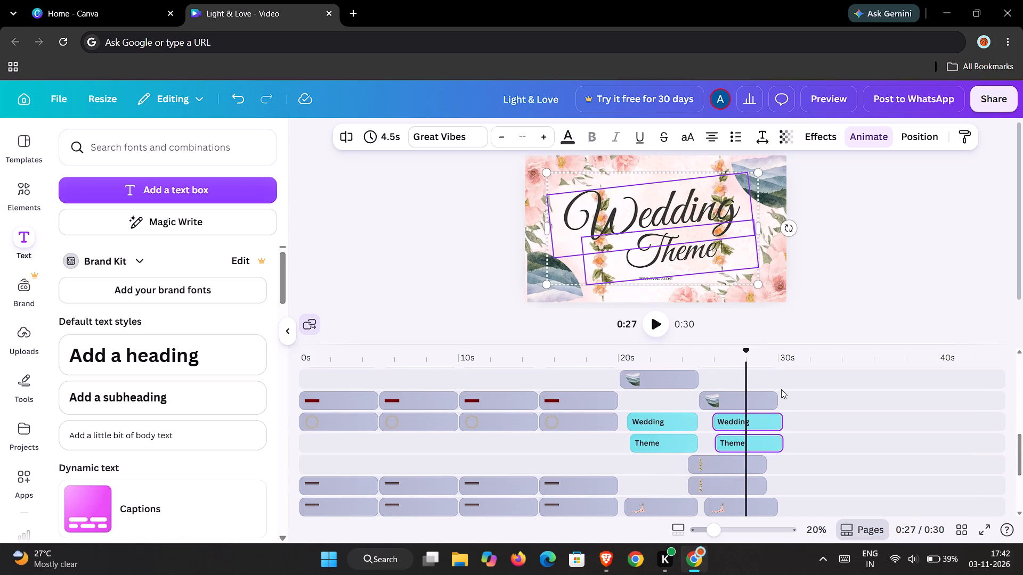
scroll(833, 443, "down", 4)
scroll(839, 439, "up", 3)
scroll(738, 435, "down", 1)
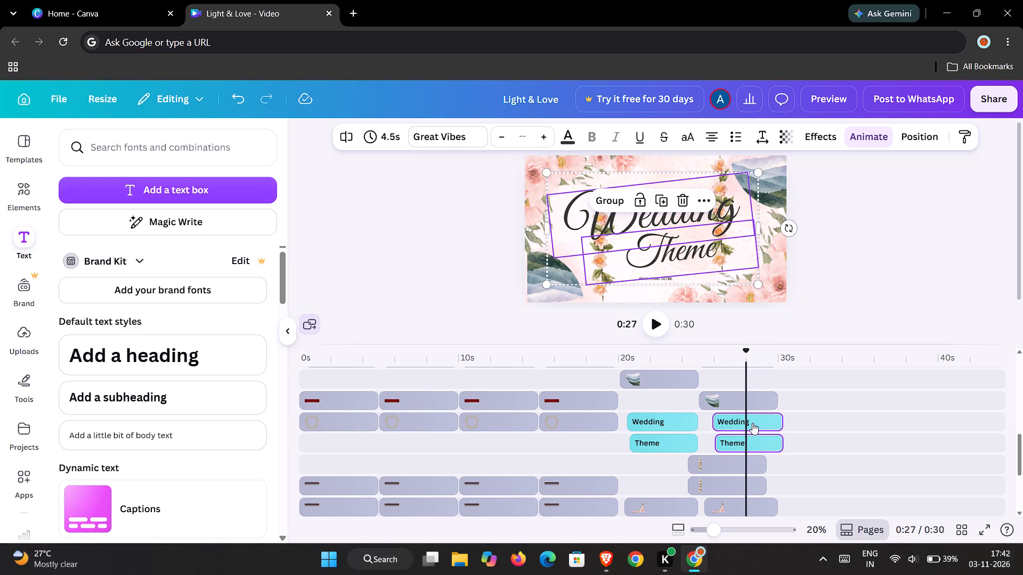
left_click_drag(752, 423, 741, 422)
scroll(772, 425, "down", 2)
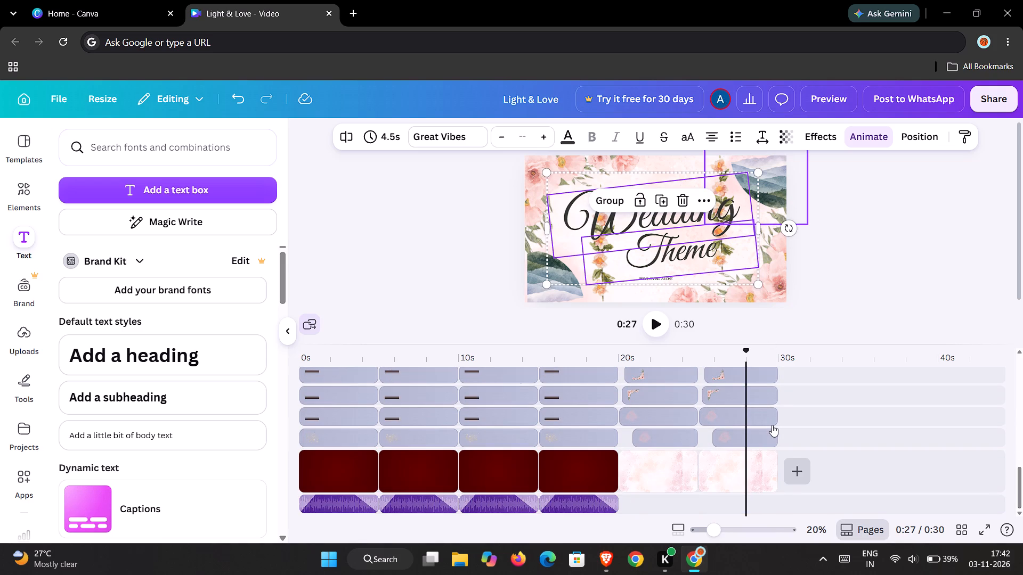
scroll(772, 425, "up", 2)
Replace the Wedding title text on the last page with "Invited".
left_click(679, 222)
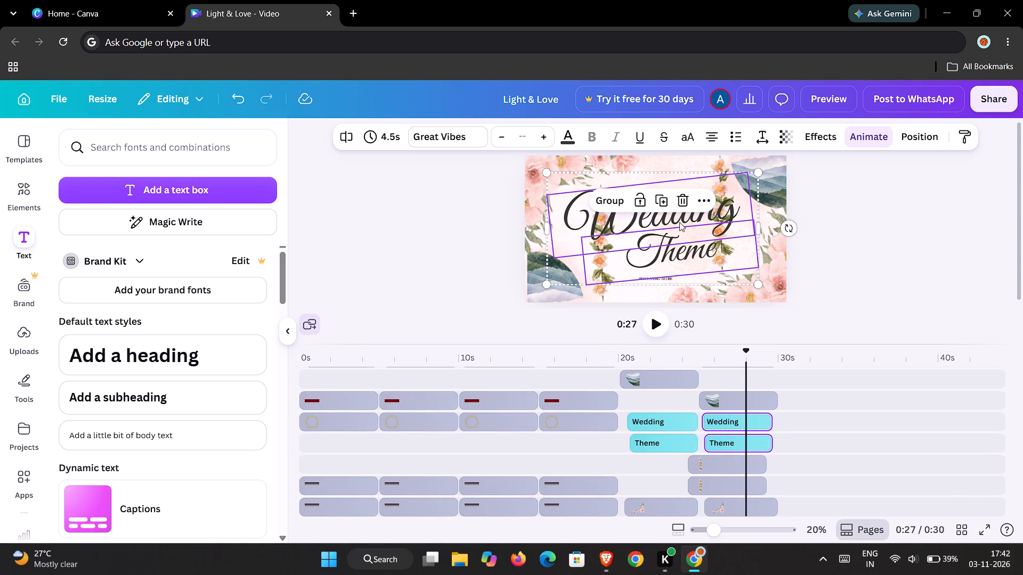
left_click(679, 222)
left_click(676, 220)
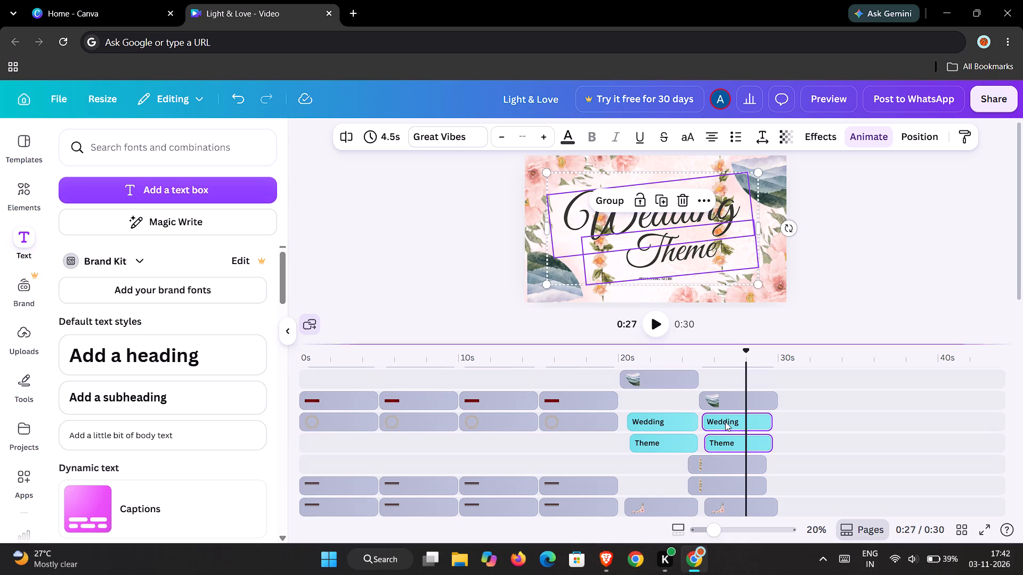
left_click(726, 422)
left_click(710, 209)
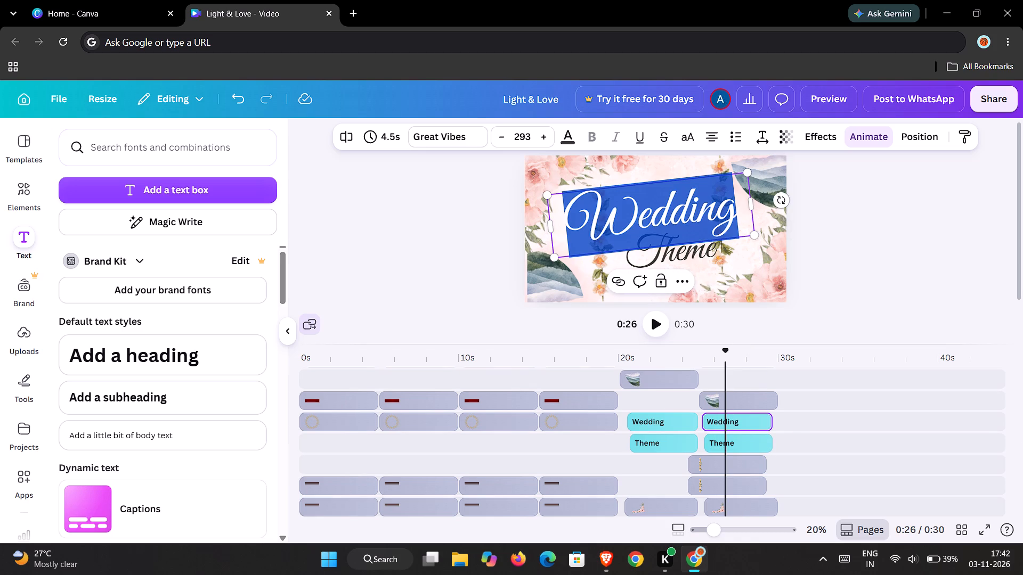
key("BackSpace")
type("in")
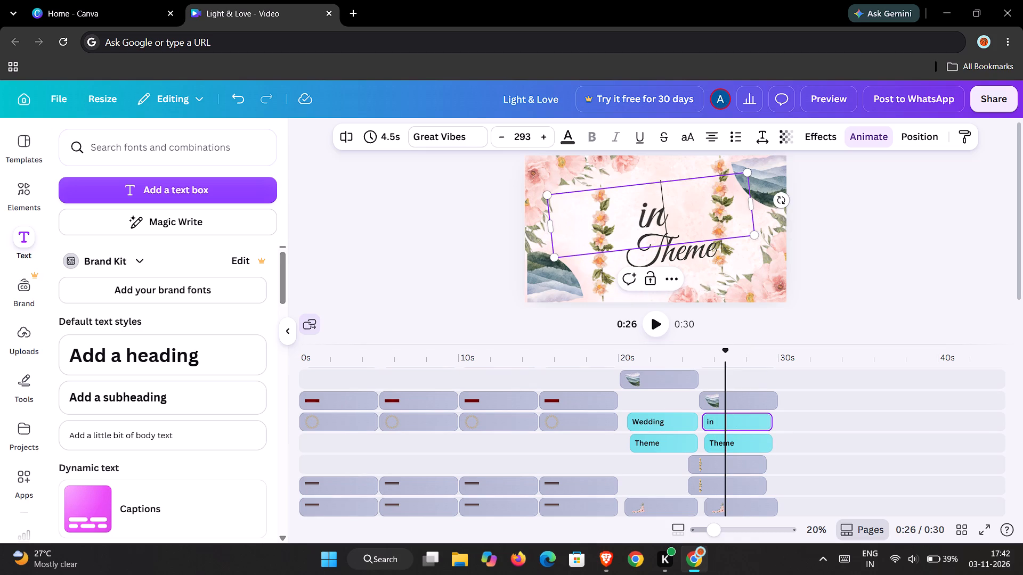
key("BackSpace")
key("BackSpace")
type("Invid")
key("BackSpace")
type("ted")
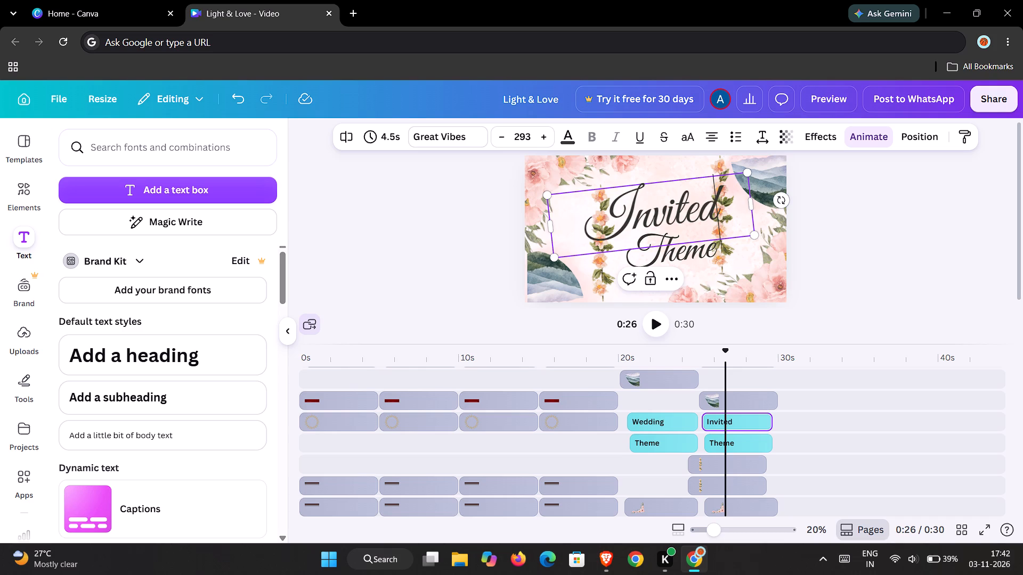
key("space")
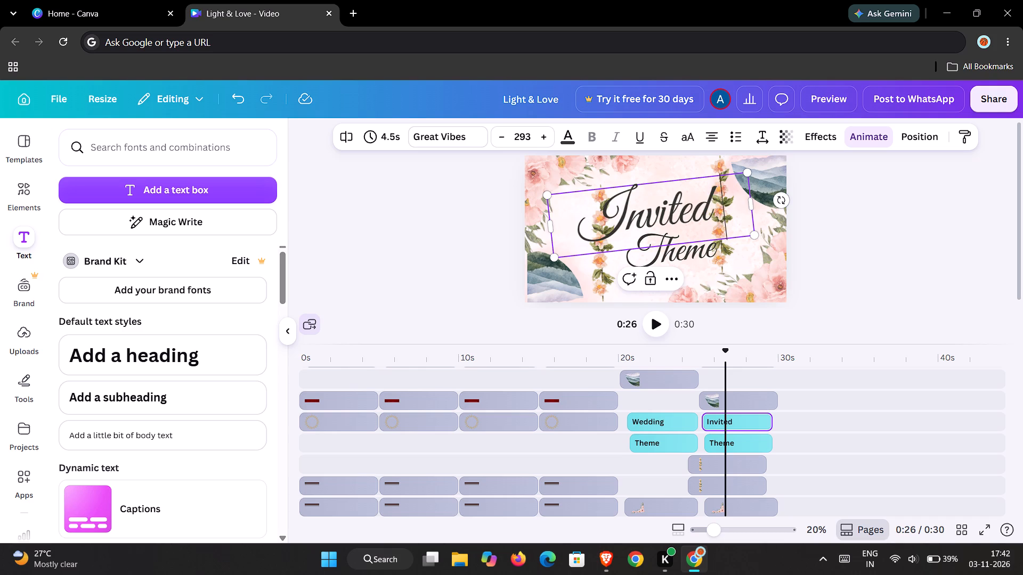
Replace the Theme title text on the last page with "All".
left_click(696, 261)
left_click(697, 253)
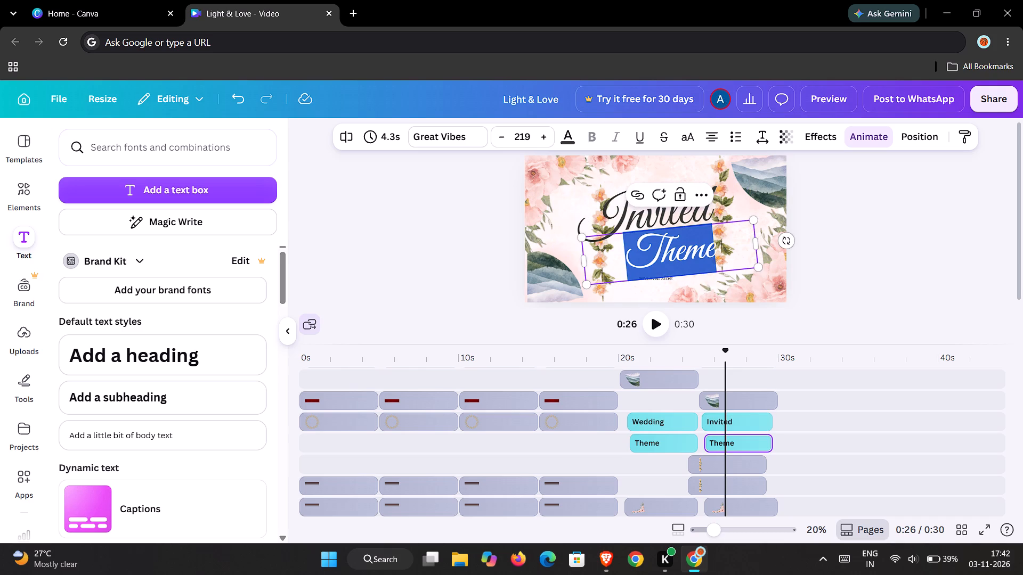
key("shift+a")
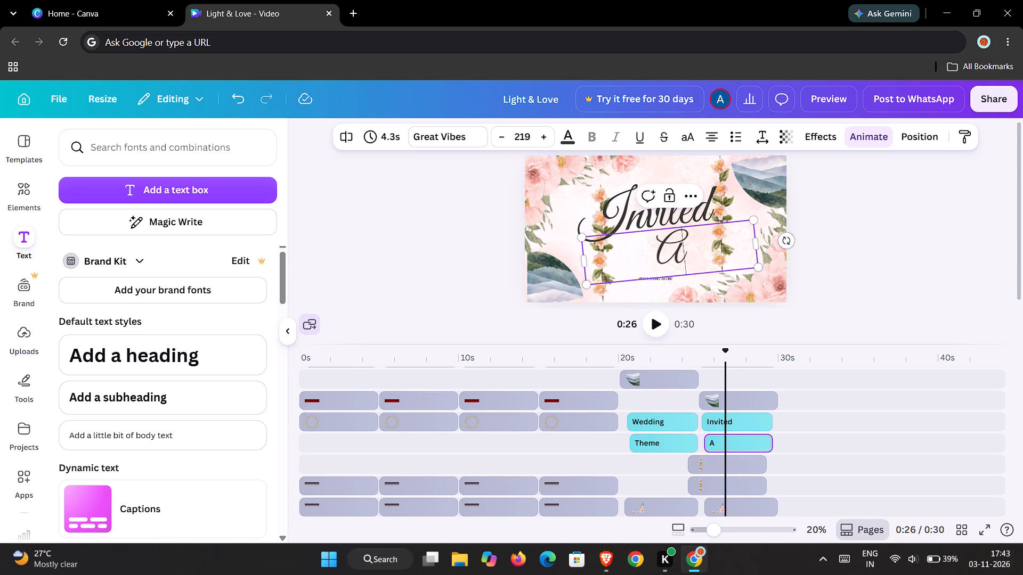
key("BackSpace")
key("shift+a")
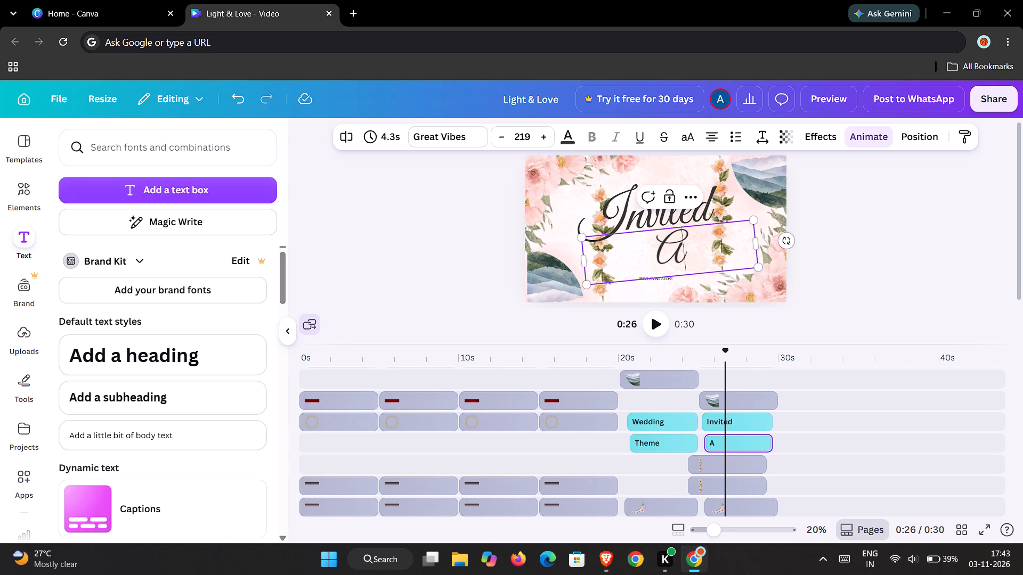
key("BackSpace")
key("a")
key("BackSpace")
key("shift+a")
type("ll")
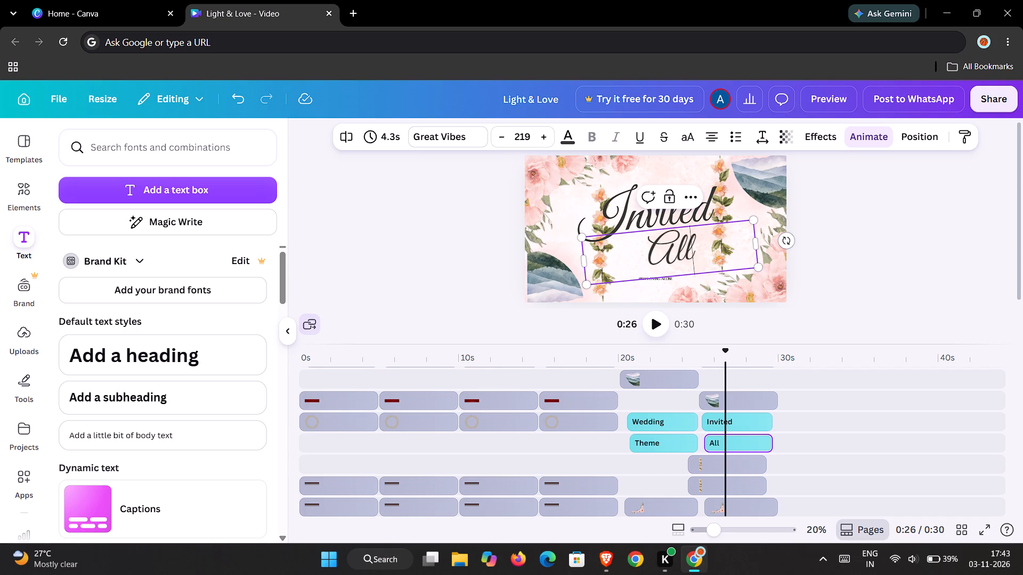
left_click(816, 410)
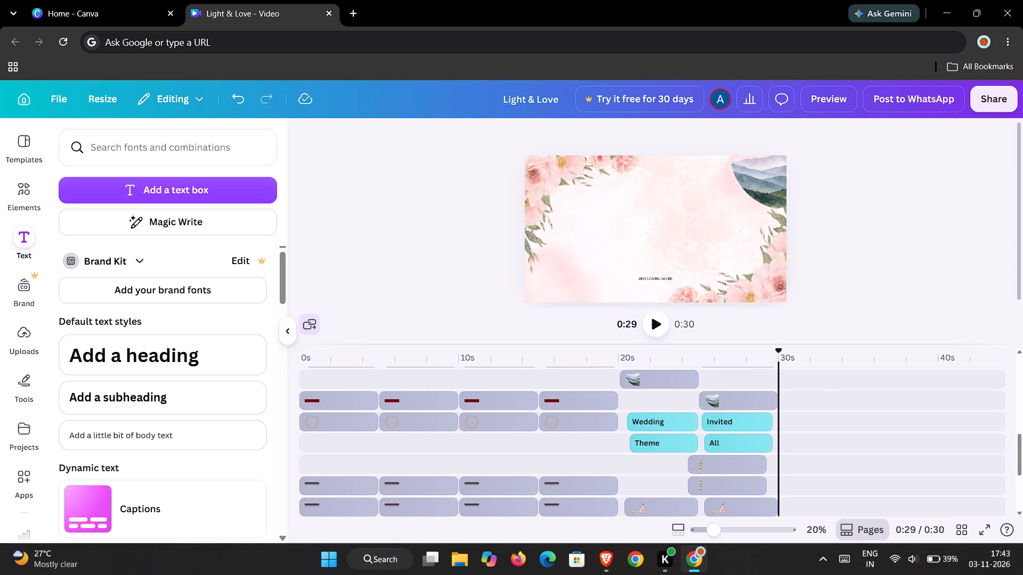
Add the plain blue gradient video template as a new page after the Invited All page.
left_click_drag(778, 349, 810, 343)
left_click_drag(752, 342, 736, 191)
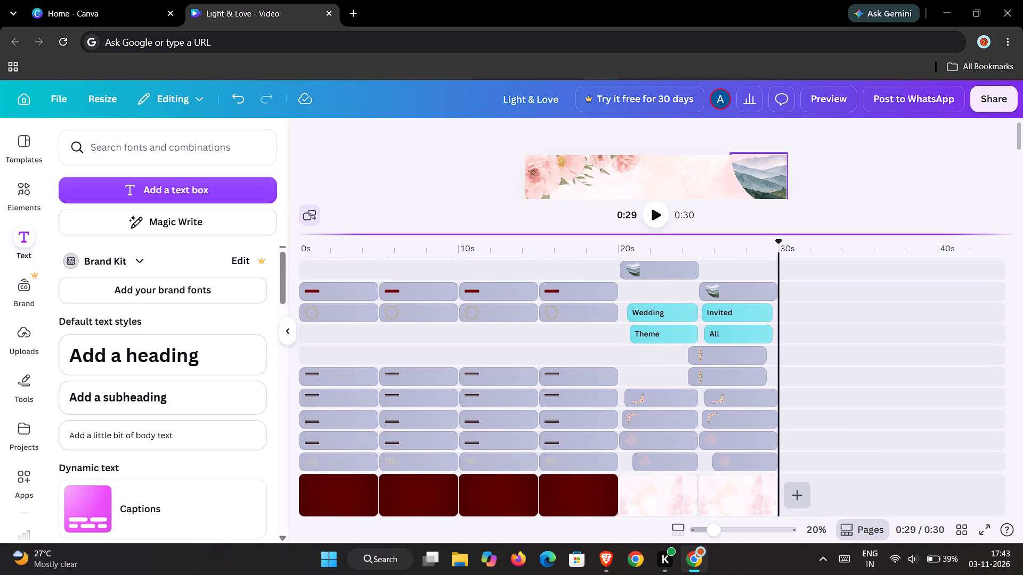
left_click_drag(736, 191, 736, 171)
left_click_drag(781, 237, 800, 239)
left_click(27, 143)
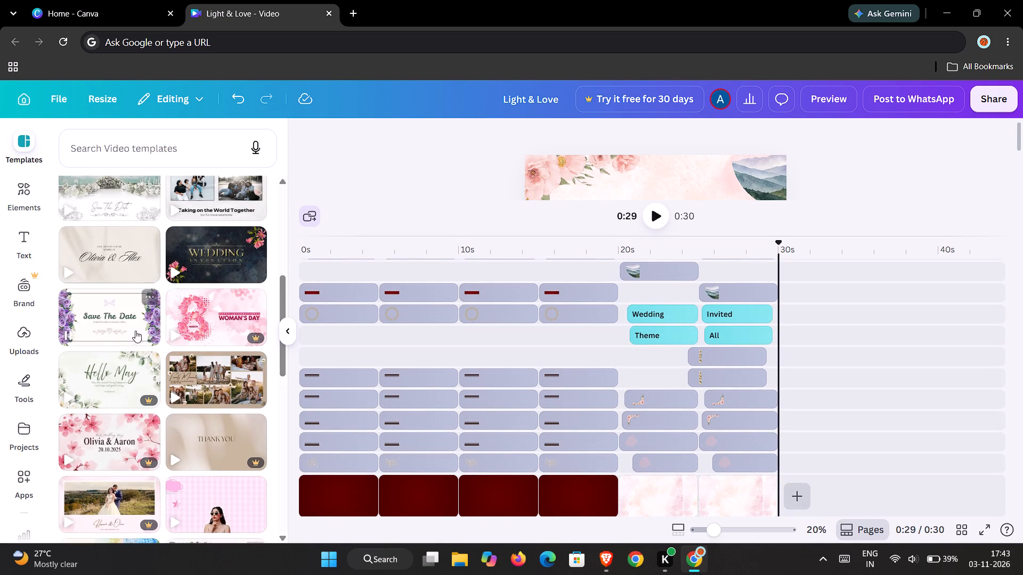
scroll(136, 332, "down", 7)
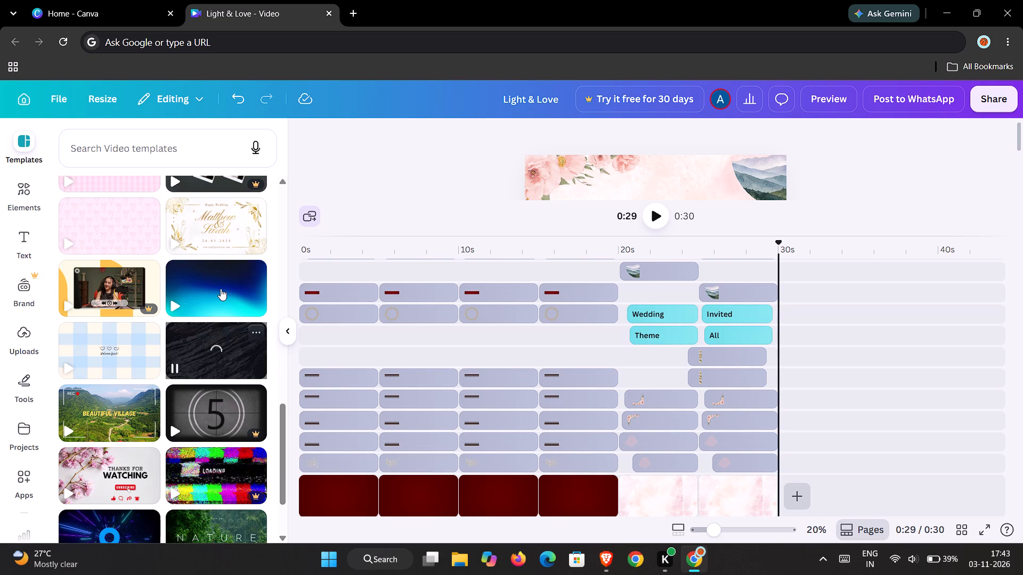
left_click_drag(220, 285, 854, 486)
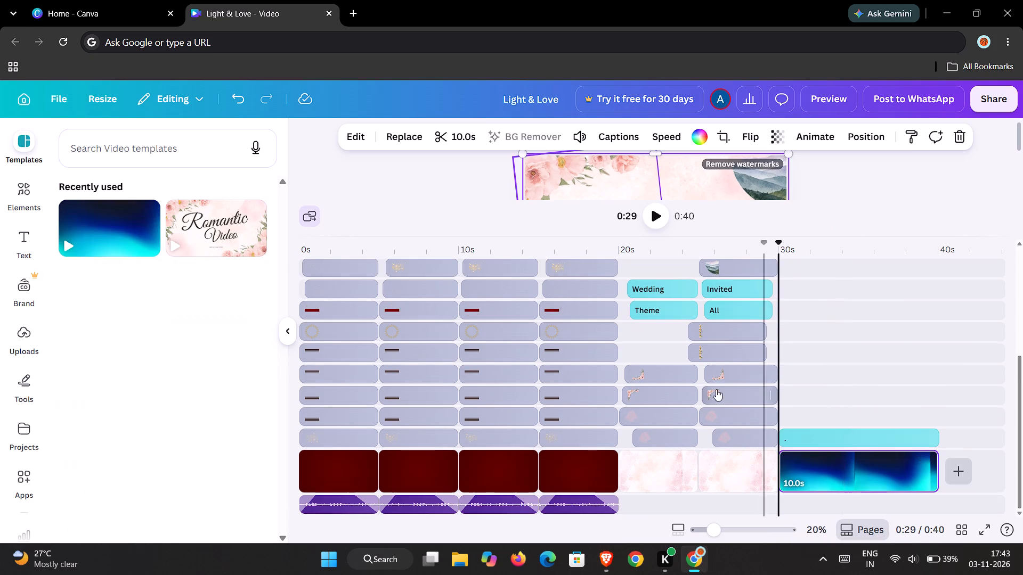
Browse the video templates for another design that suits the end of the wedding video.
left_click_drag(774, 244, 792, 243)
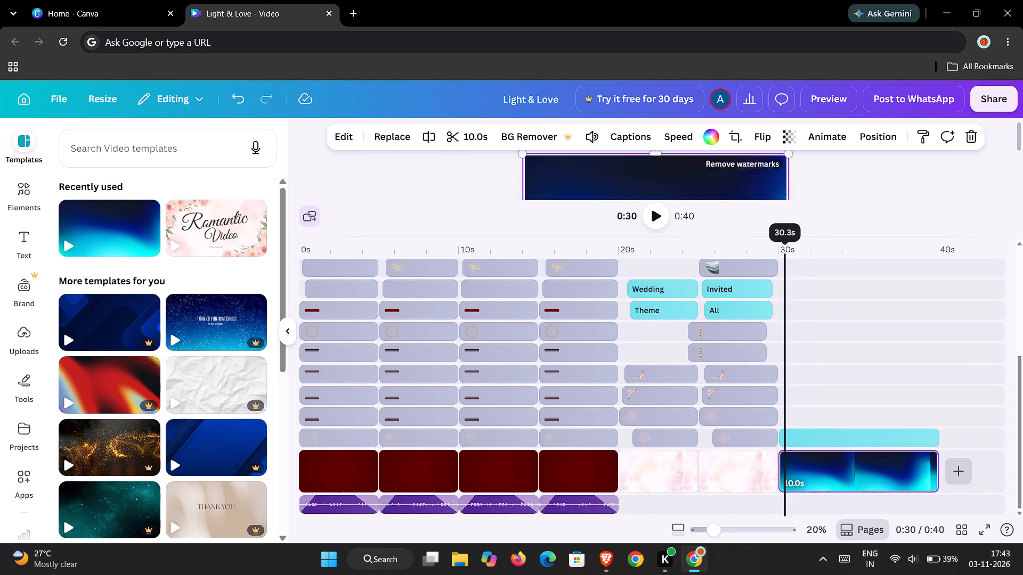
left_click_drag(792, 243, 801, 257)
scroll(116, 356, "down", 7)
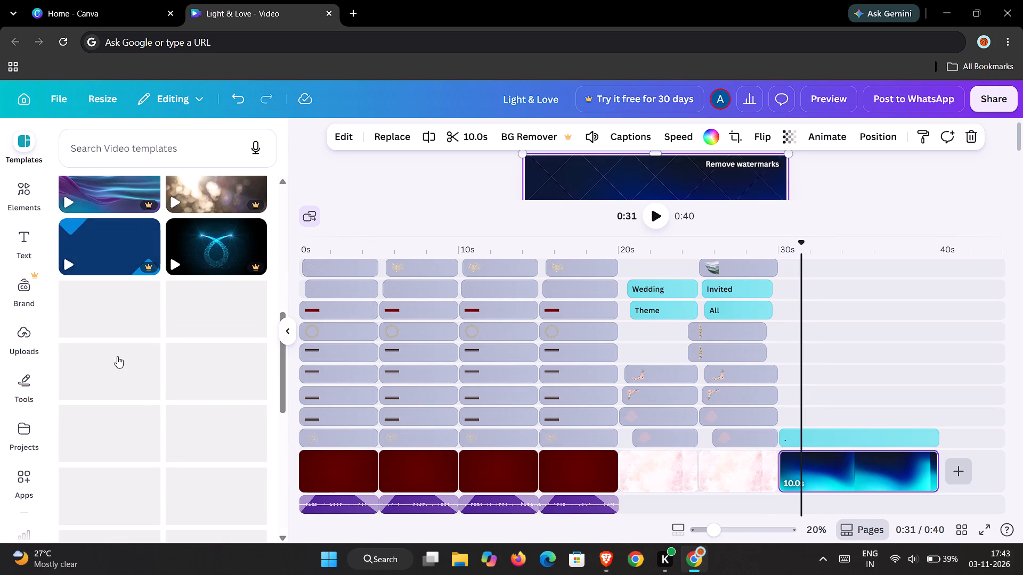
scroll(117, 356, "down", 8)
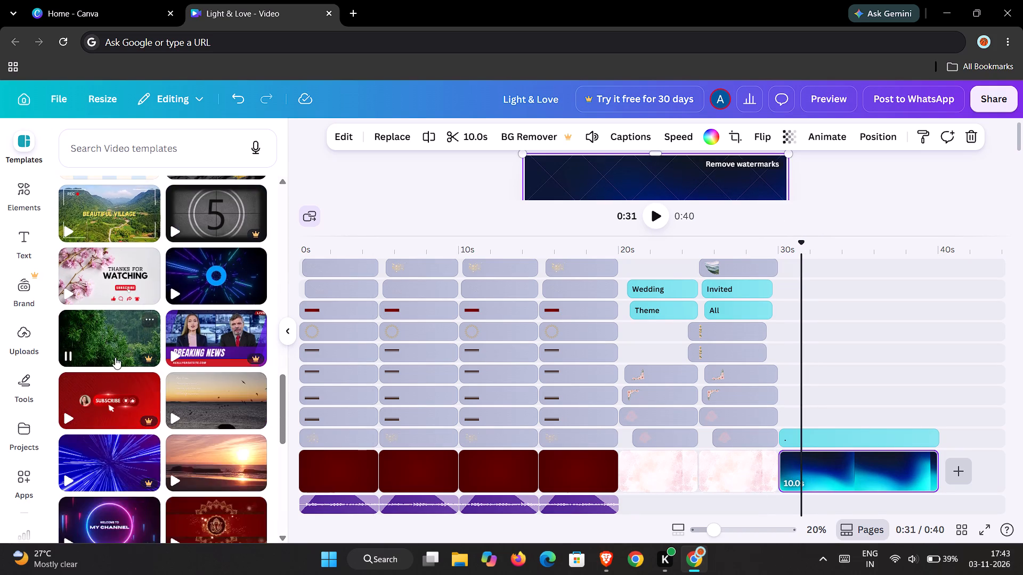
scroll(115, 357, "down", 5)
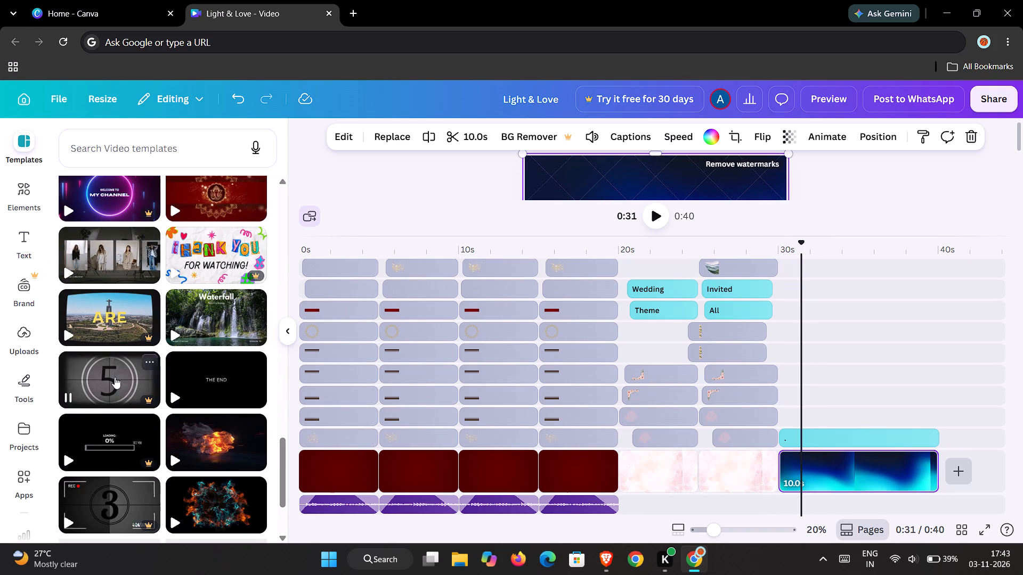
scroll(115, 377, "down", 1)
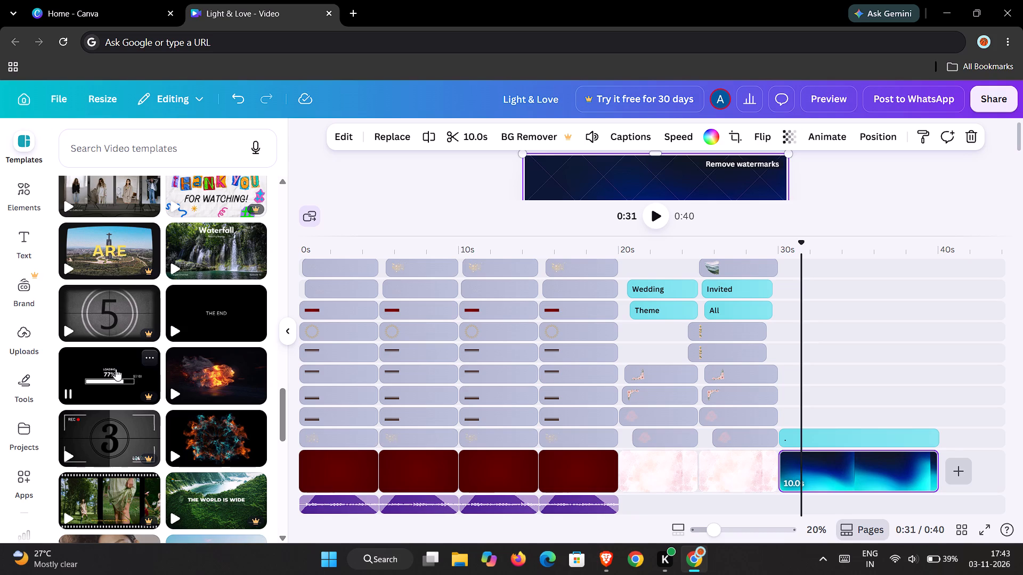
scroll(117, 365, "down", 6)
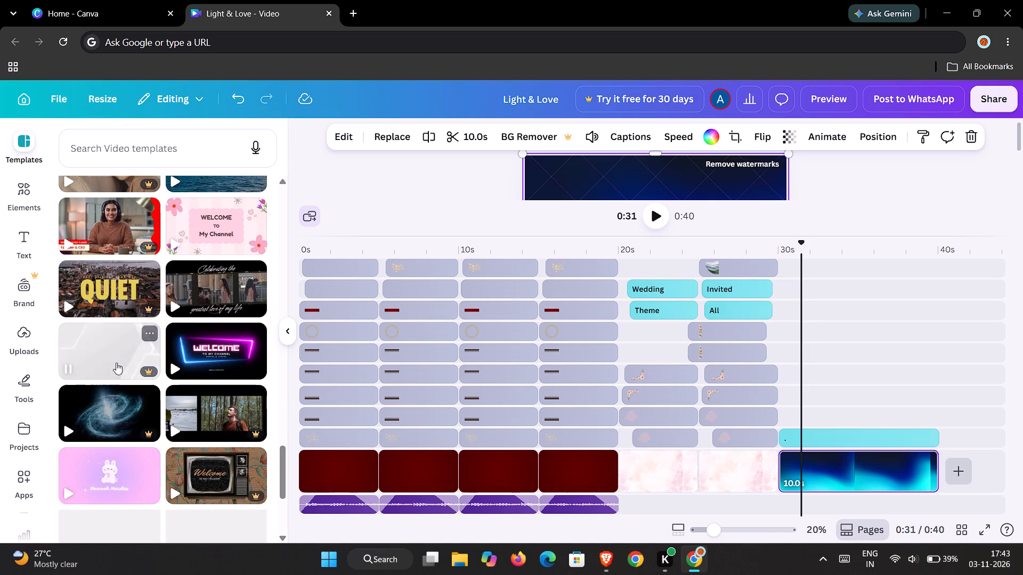
scroll(116, 363, "down", 3)
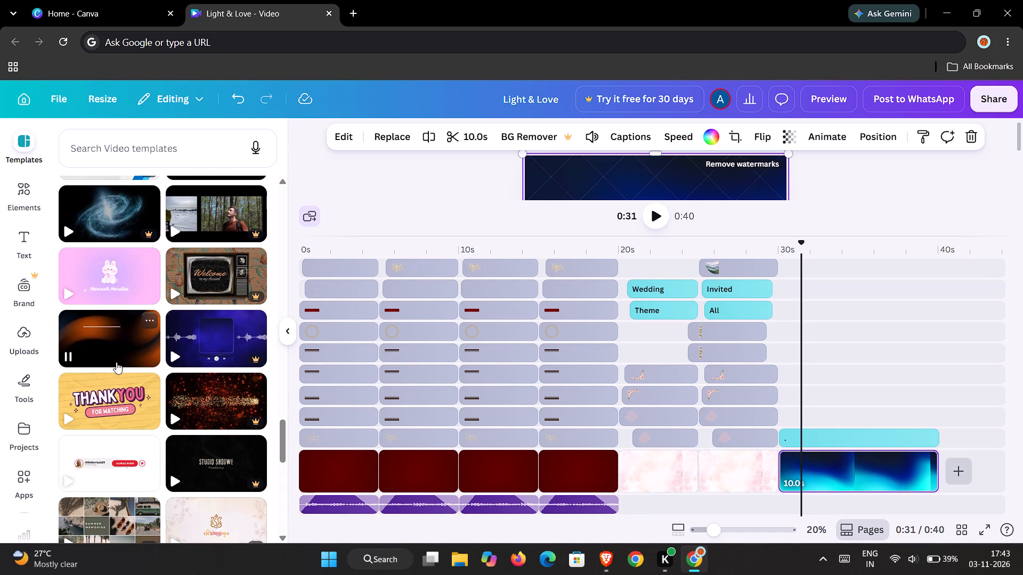
scroll(117, 358, "up", 20)
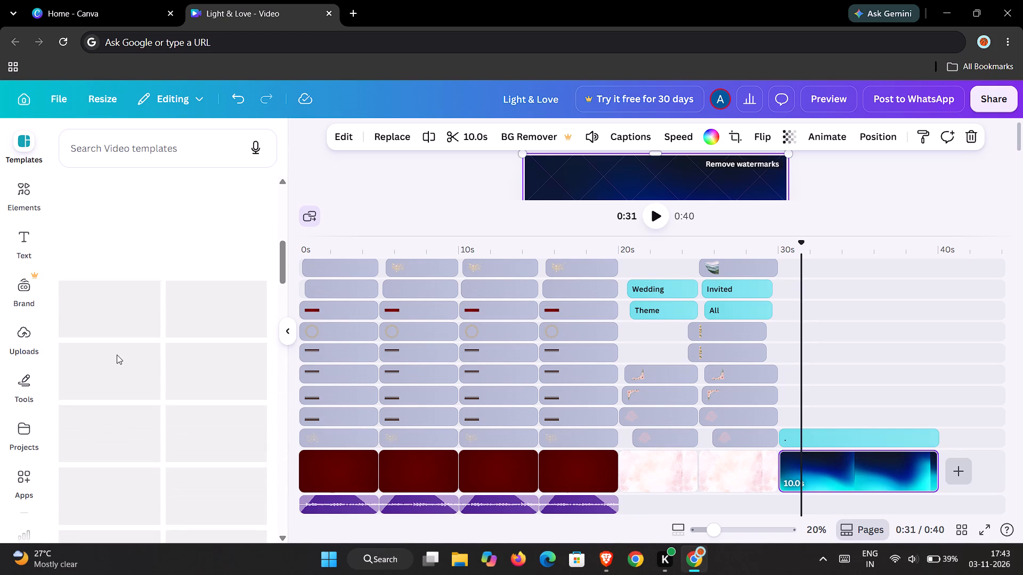
scroll(117, 355, "up", 20)
scroll(117, 355, "up", 12)
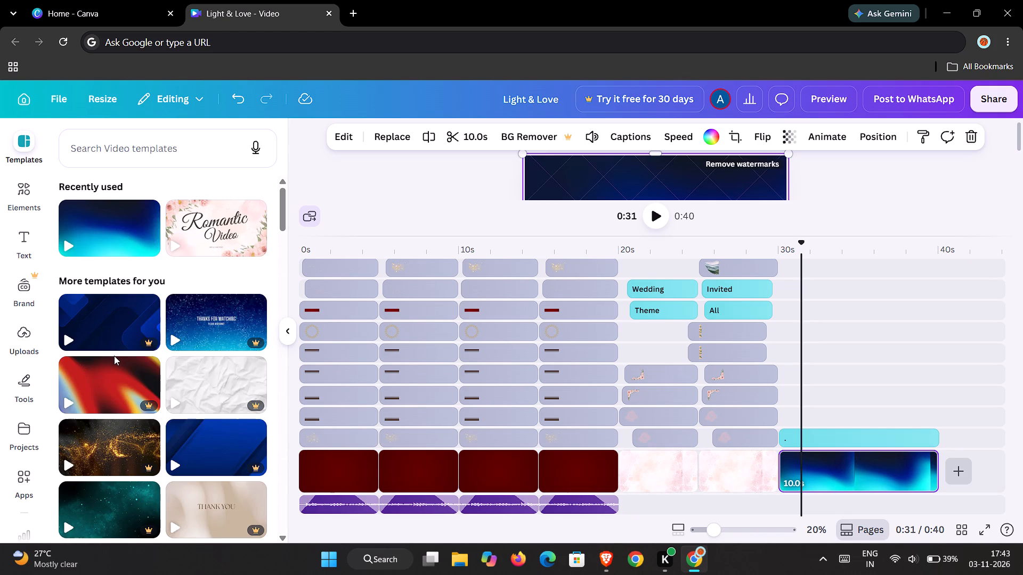
scroll(114, 356, "up", 2)
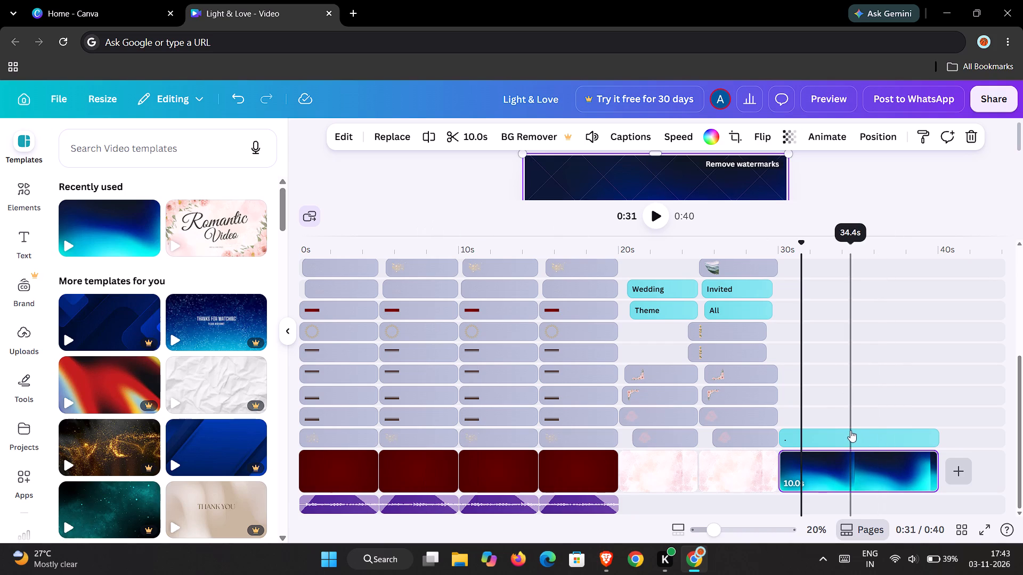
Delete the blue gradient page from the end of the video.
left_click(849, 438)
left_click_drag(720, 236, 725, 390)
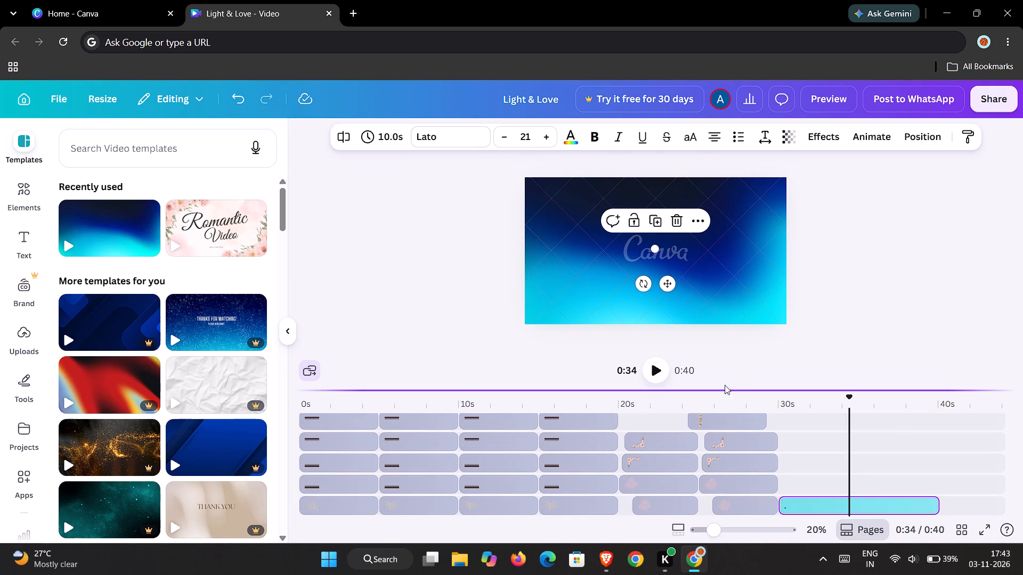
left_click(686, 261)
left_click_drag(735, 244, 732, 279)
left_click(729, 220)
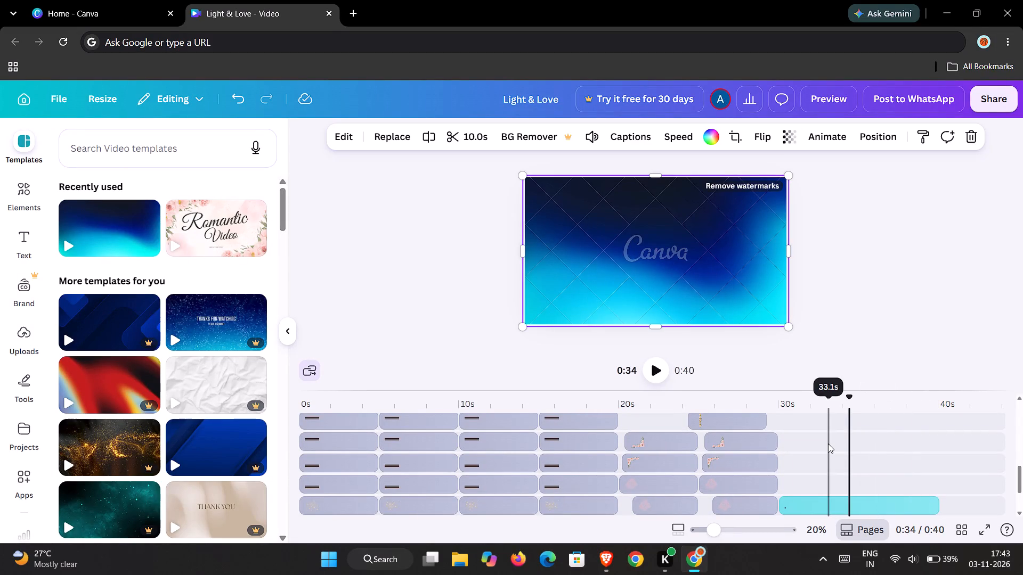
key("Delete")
Add the cherry blossom "Thanks for Watching" video template as a new page after the Invited All page.
scroll(753, 409, "down", 1)
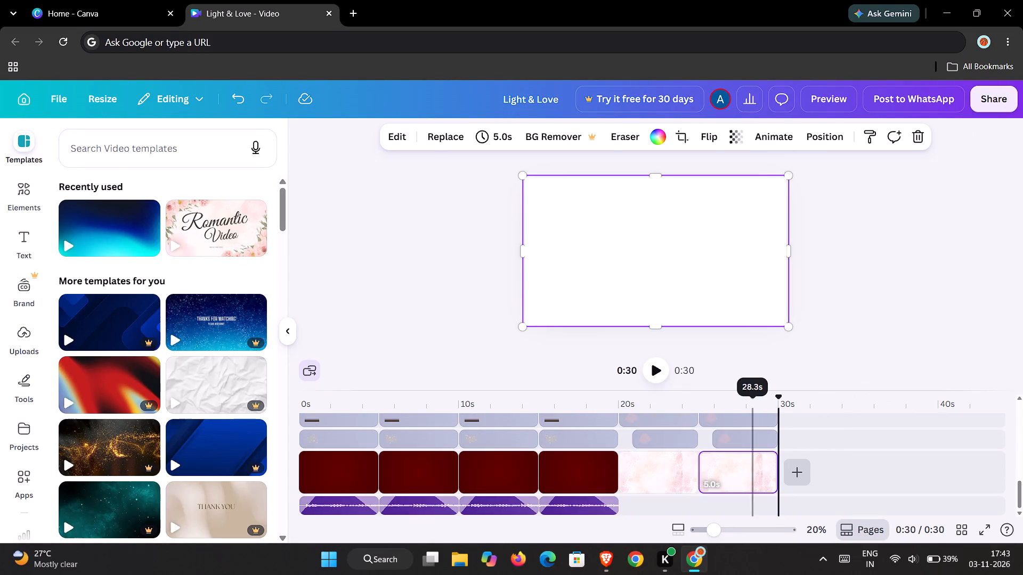
scroll(753, 409, "down", 1)
left_click(759, 466)
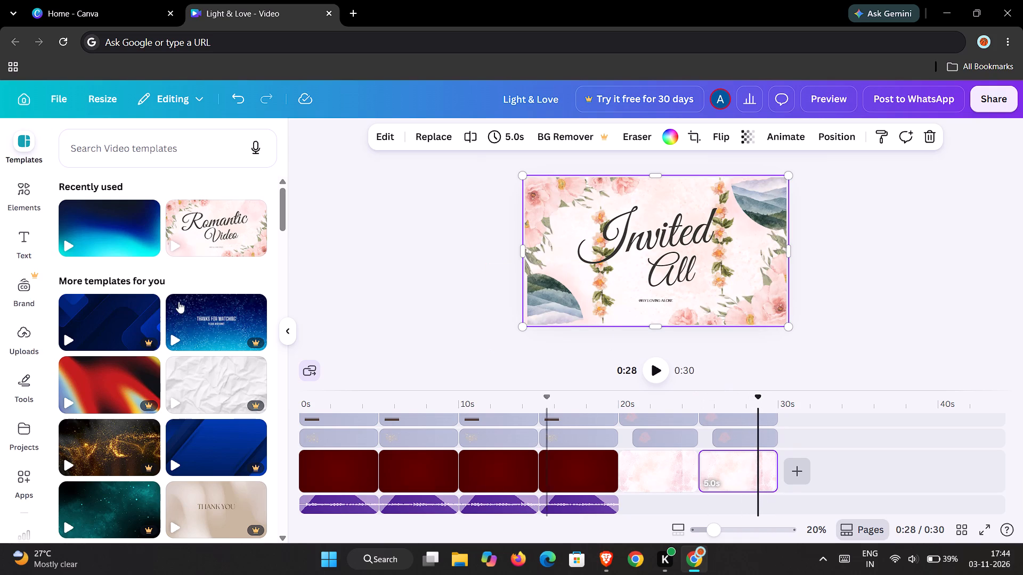
scroll(206, 253, "down", 1)
scroll(186, 337, "down", 3)
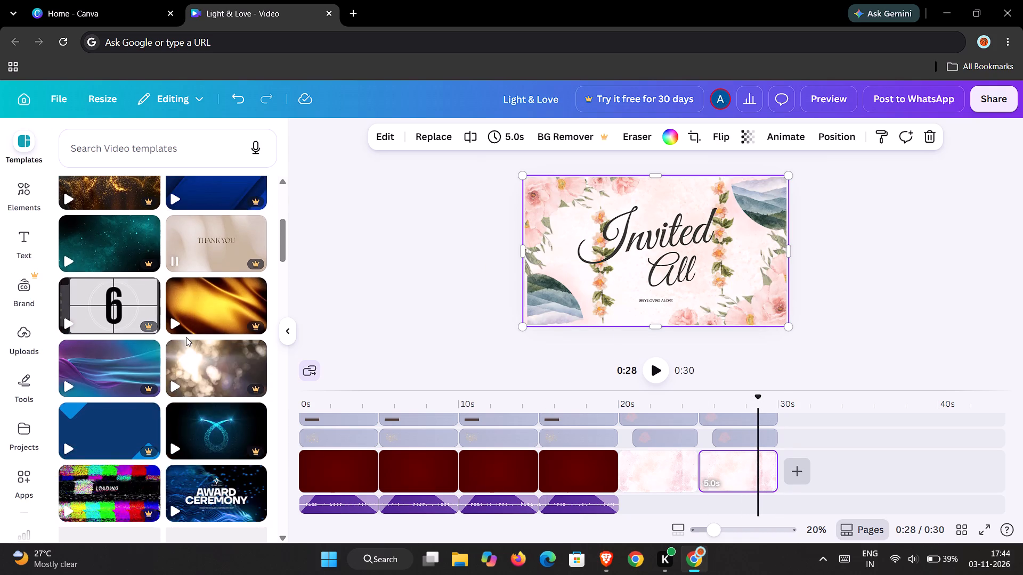
scroll(186, 337, "down", 5)
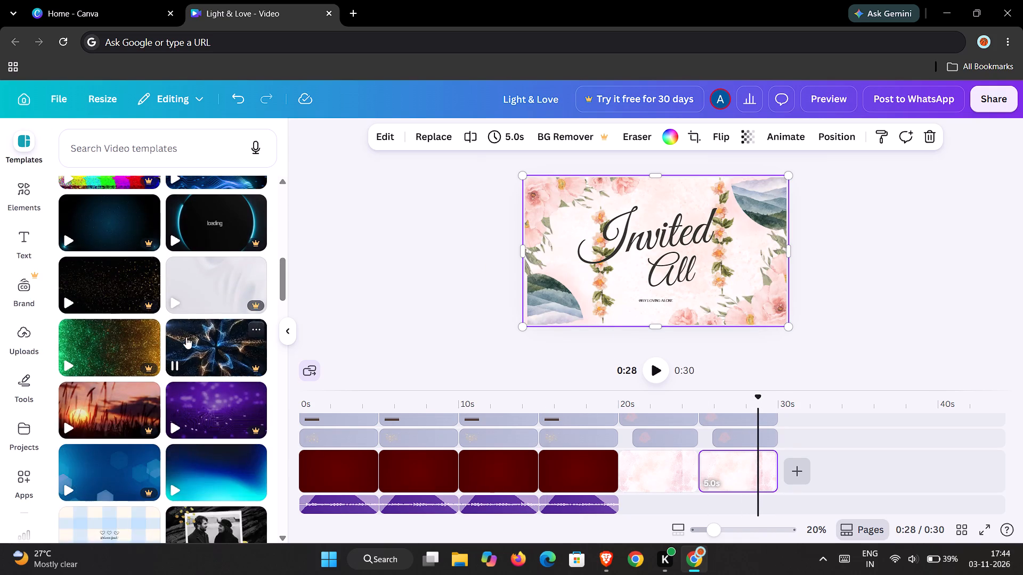
scroll(186, 337, "down", 4)
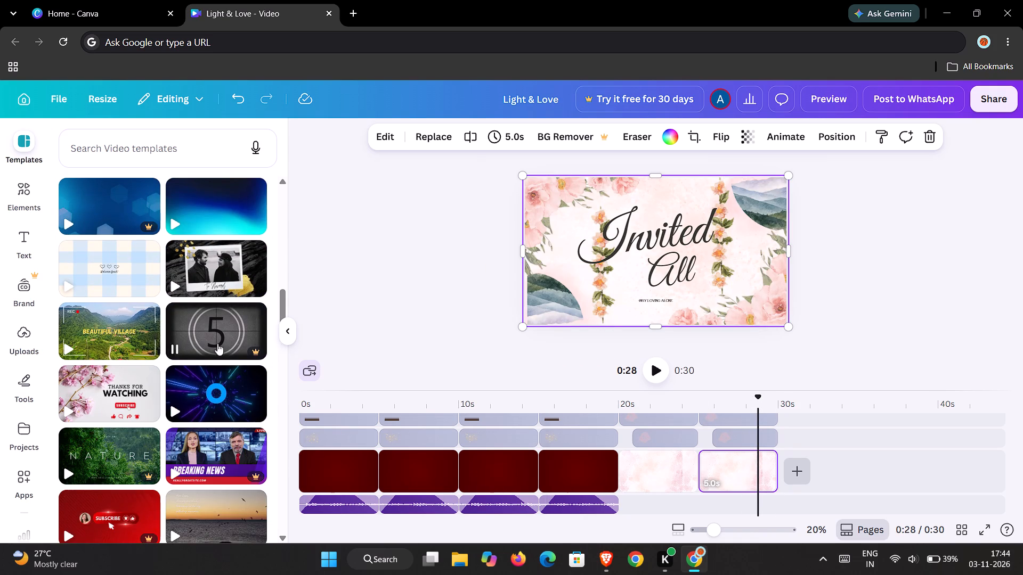
scroll(136, 342, "down", 2)
left_click_drag(94, 268, 111, 271)
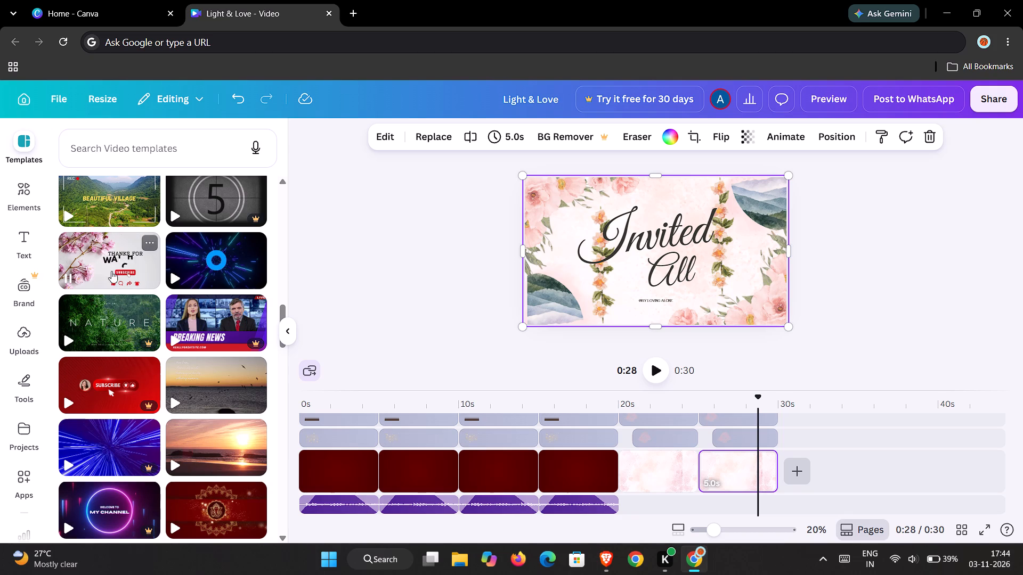
left_click_drag(111, 271, 824, 484)
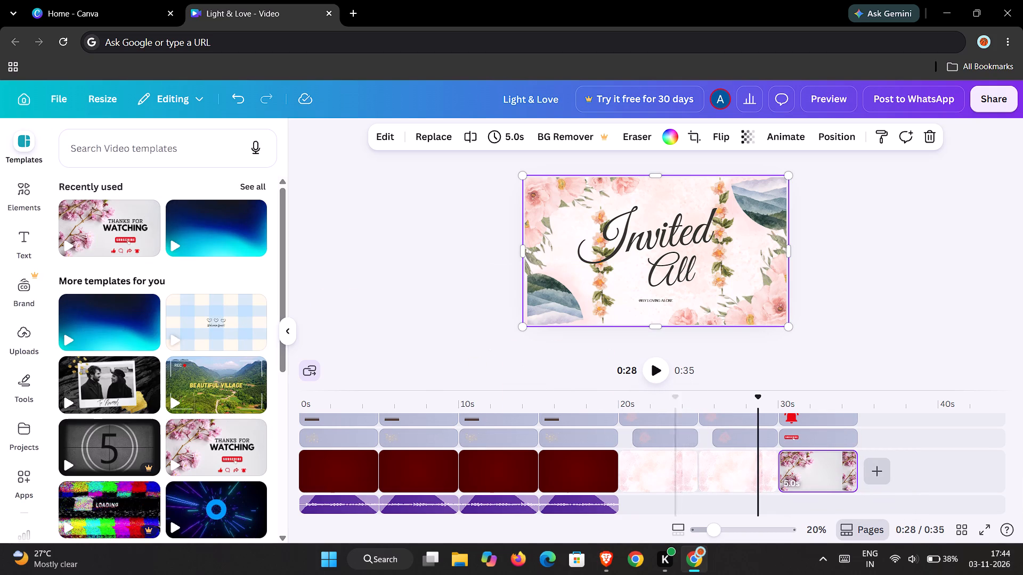
Compare the Invited All page with the added Thanks for Watching page by moving between them on the timeline.
scroll(811, 445, "up", 1)
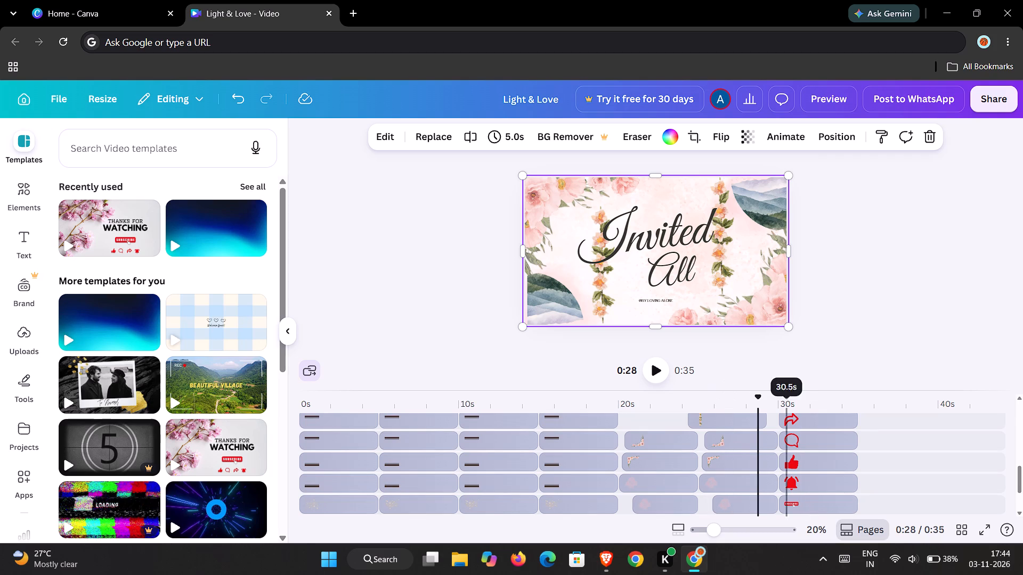
left_click_drag(760, 397, 814, 399)
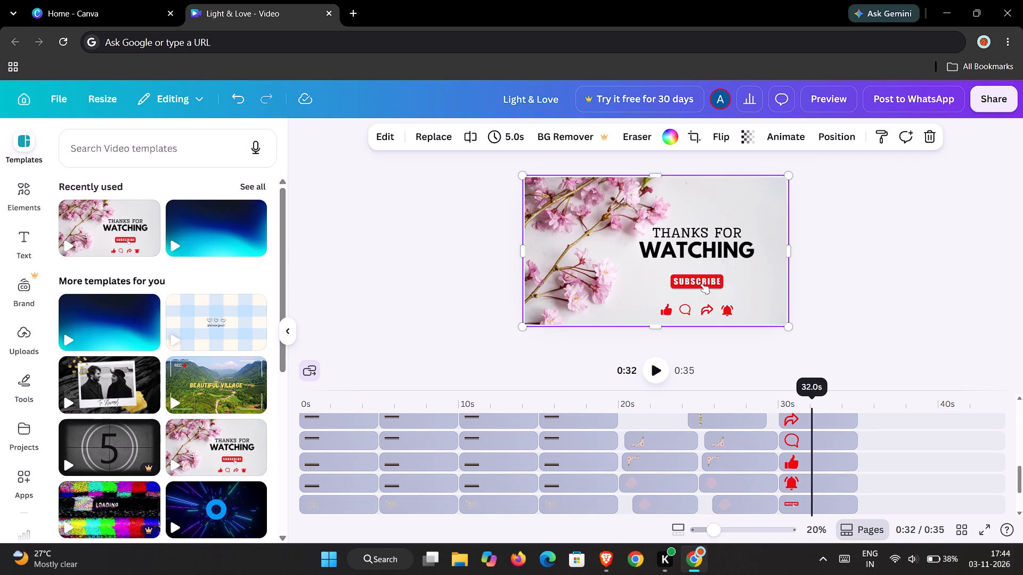
left_click_drag(814, 399, 764, 406)
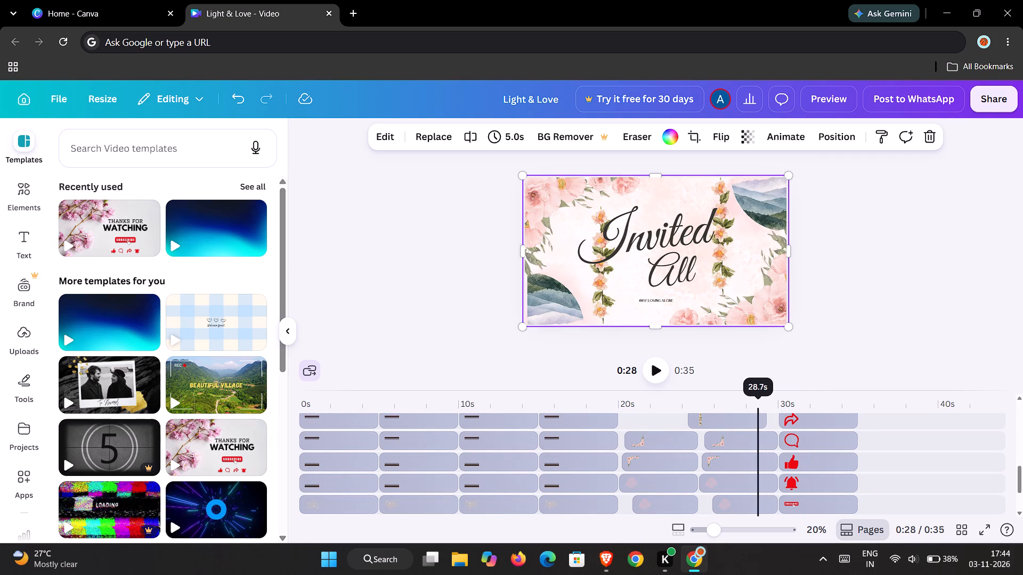
left_click_drag(764, 406, 764, 411)
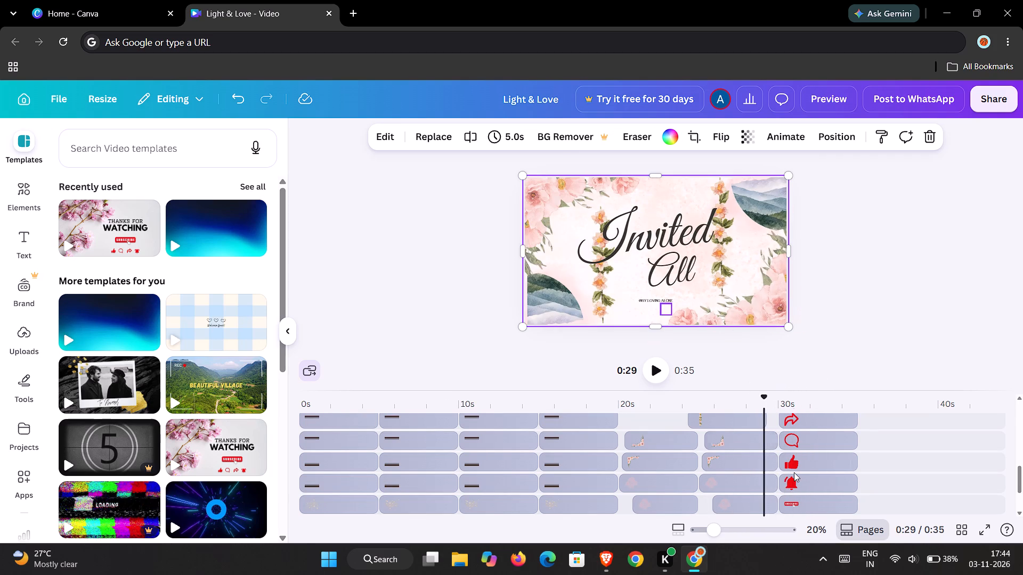
scroll(794, 472, "down", 4)
left_click(726, 458)
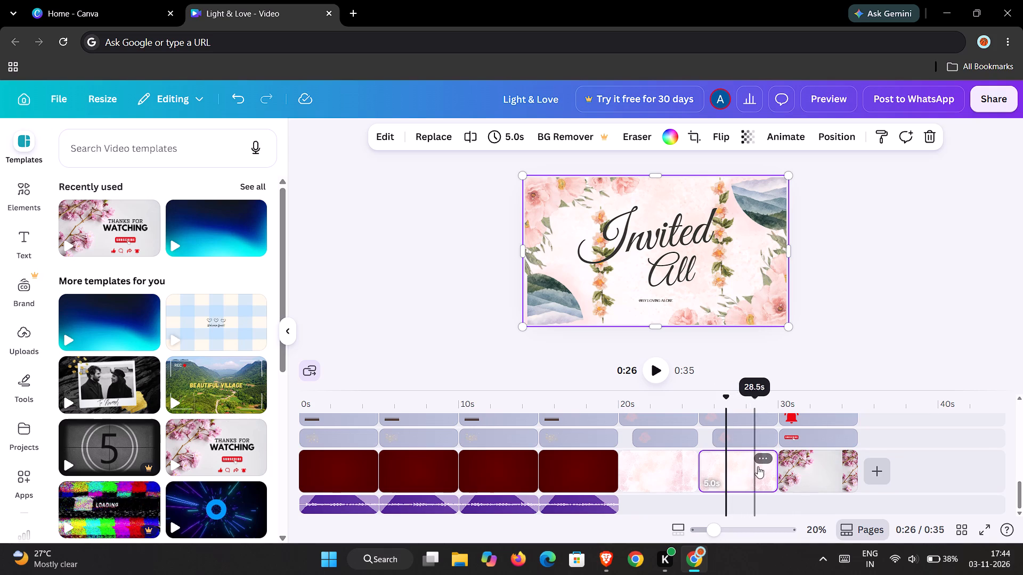
left_click(802, 469)
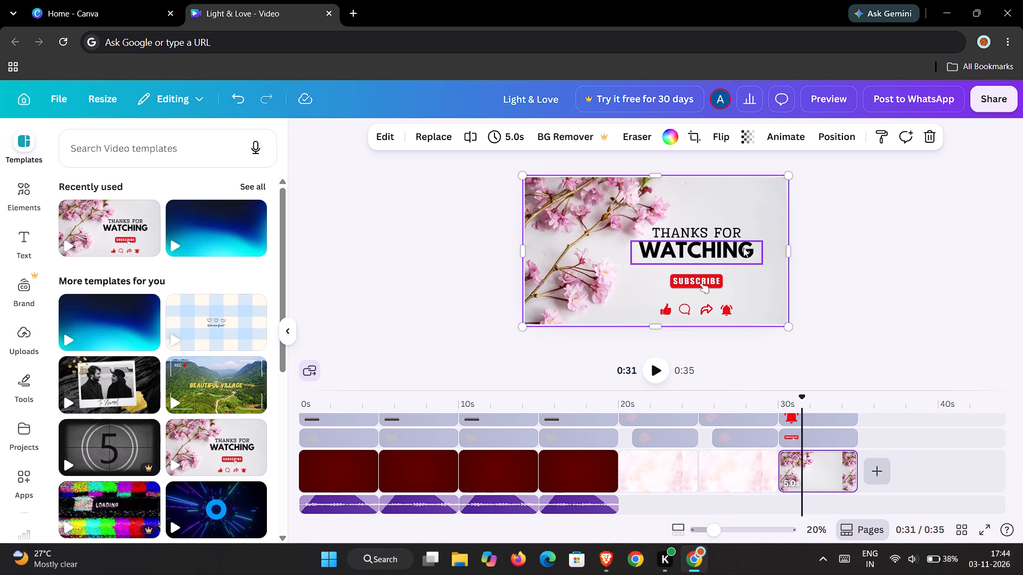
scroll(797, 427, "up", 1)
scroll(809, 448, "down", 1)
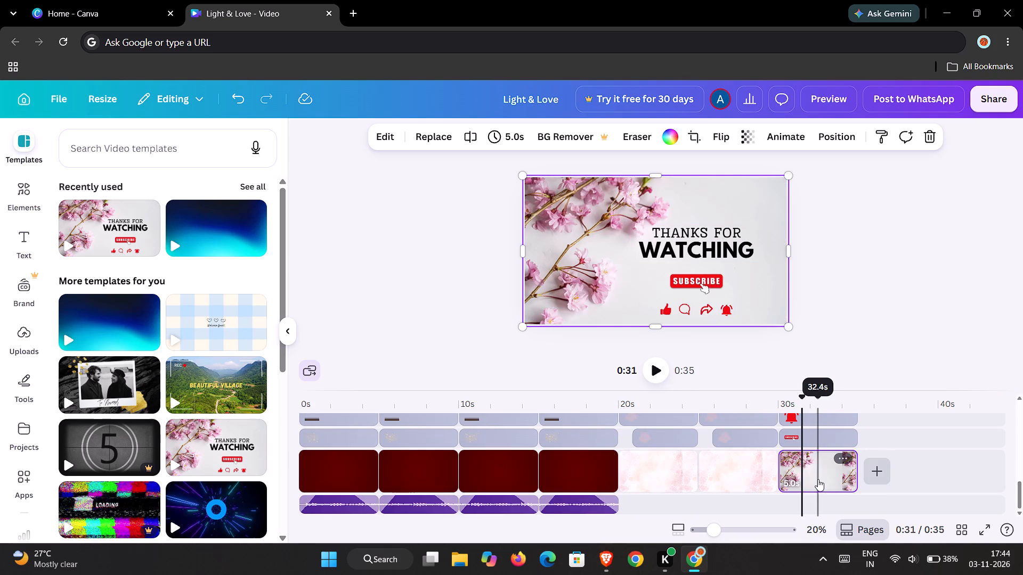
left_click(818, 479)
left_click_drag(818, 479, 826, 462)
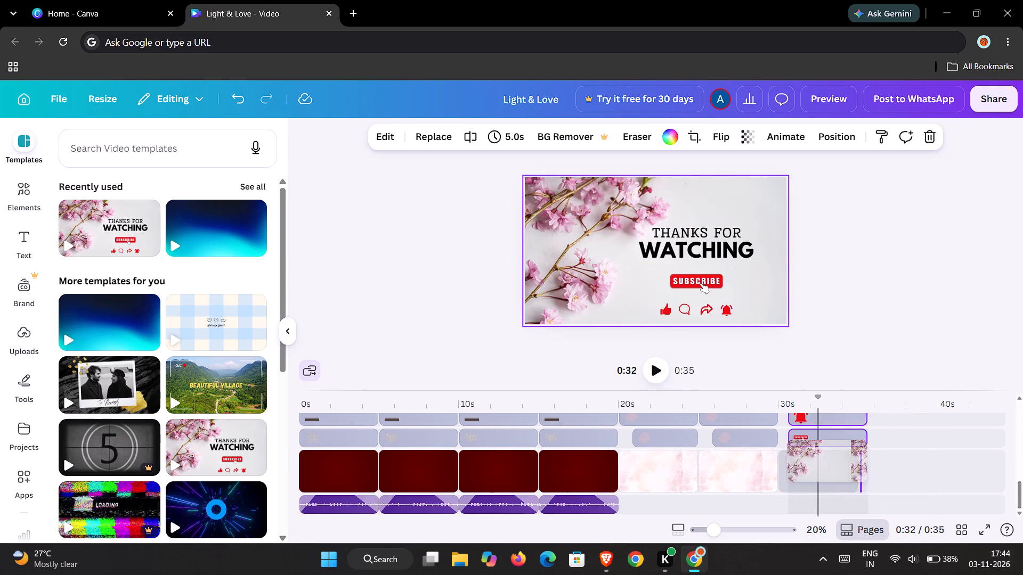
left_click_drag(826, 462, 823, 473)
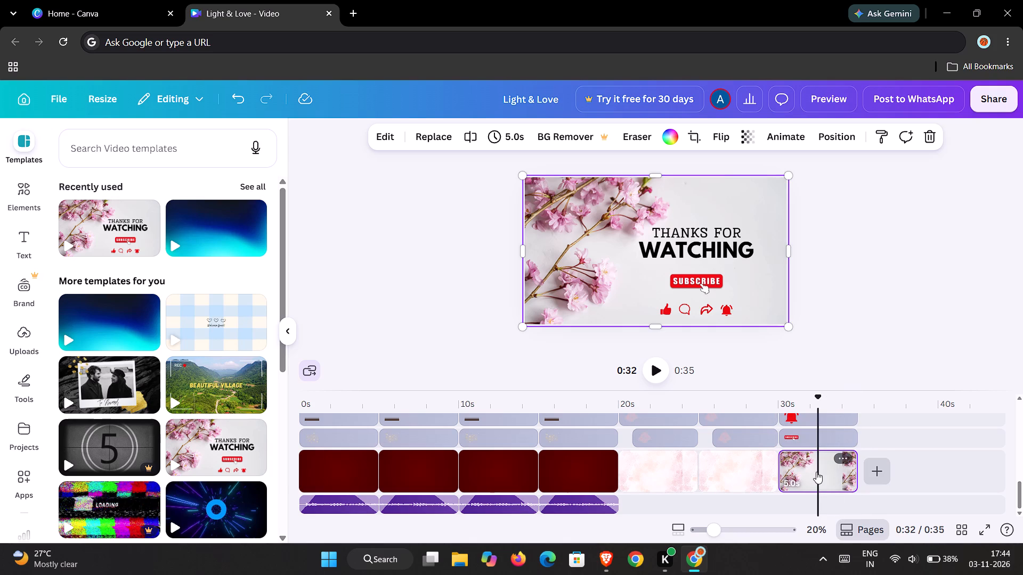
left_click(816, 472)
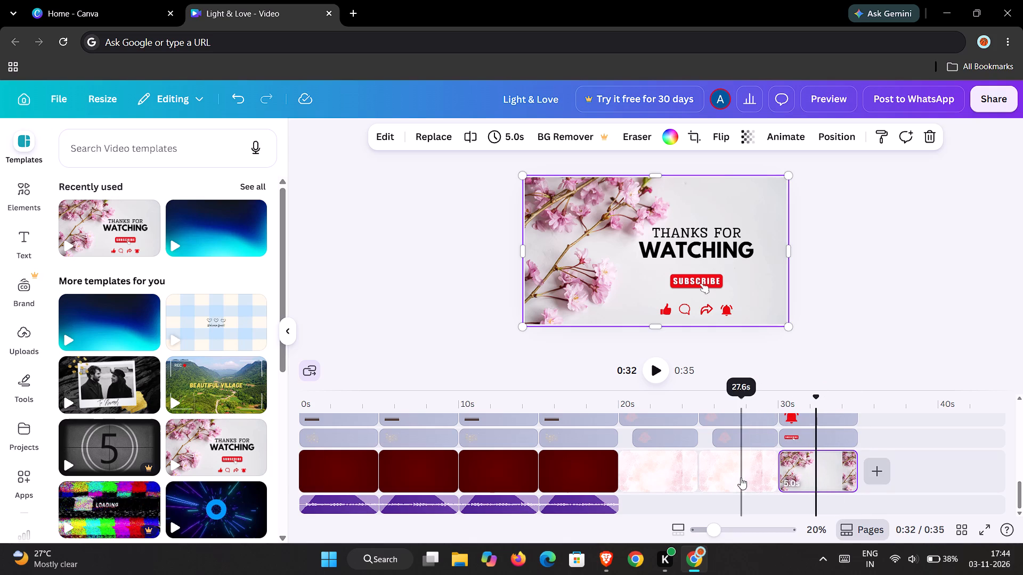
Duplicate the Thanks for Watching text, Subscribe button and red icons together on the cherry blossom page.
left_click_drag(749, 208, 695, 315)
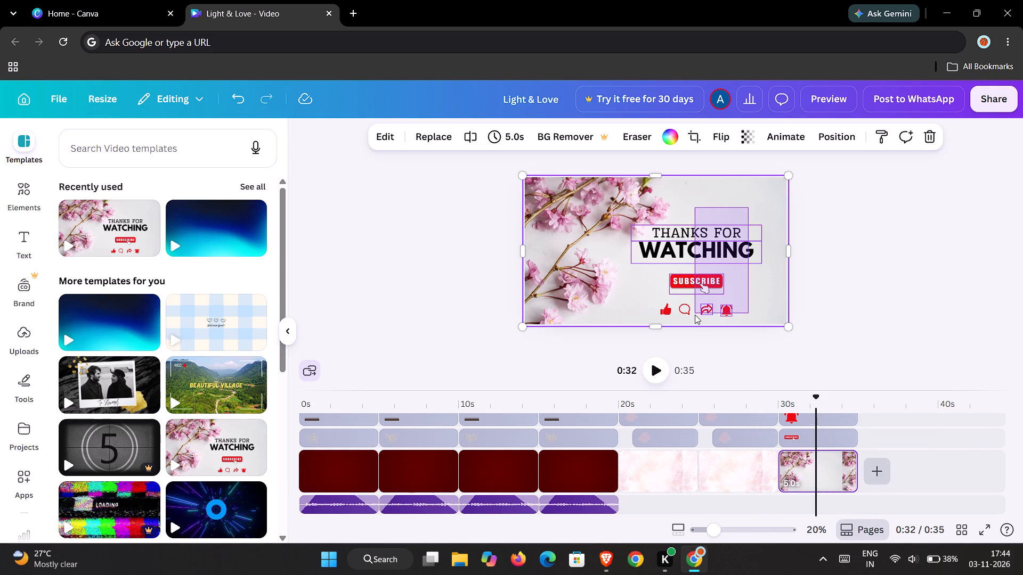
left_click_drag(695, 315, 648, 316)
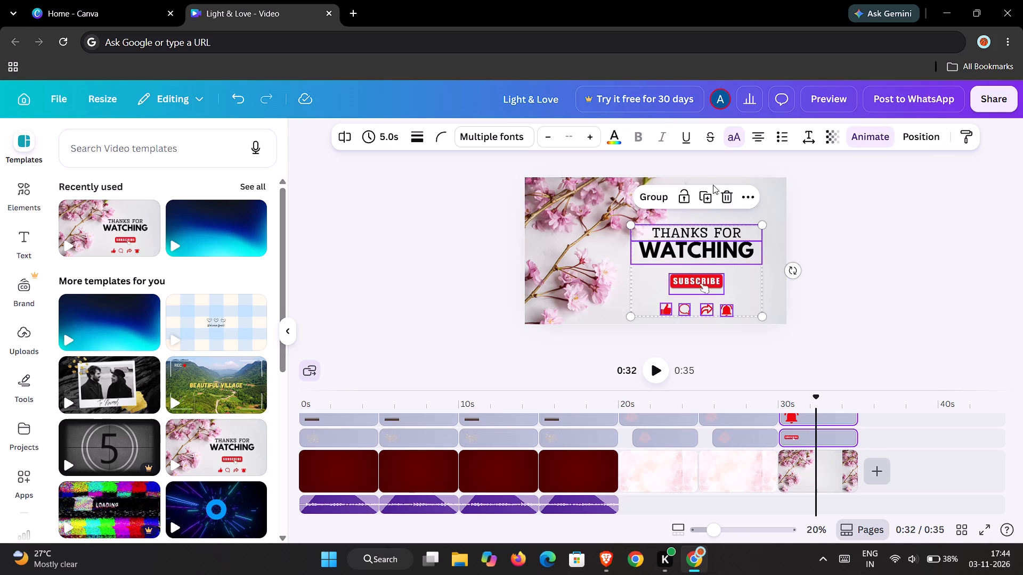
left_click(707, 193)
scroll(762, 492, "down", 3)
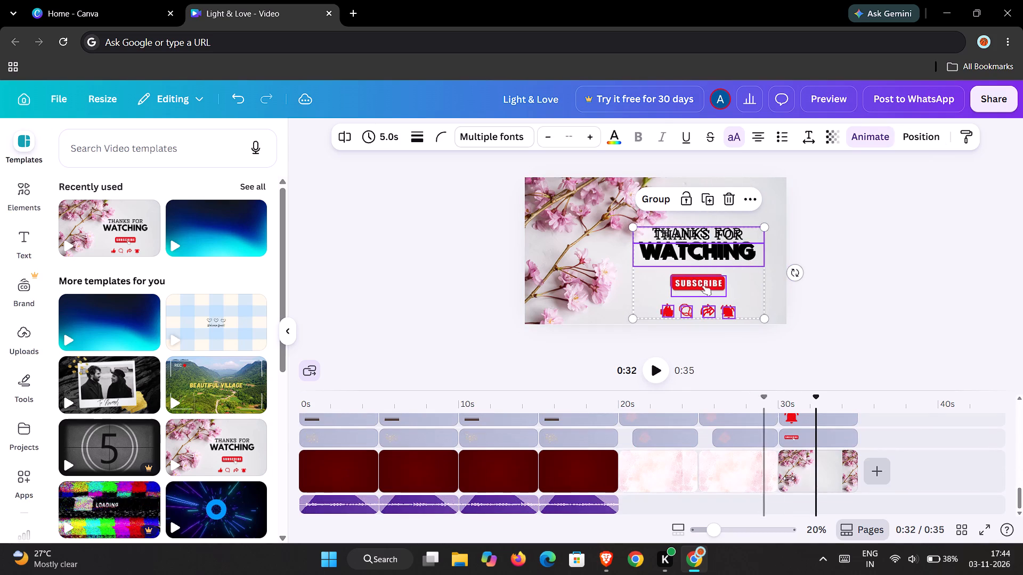
Delete the cherry blossom Thanks for Watching page from the end of the video.
double_click(809, 469)
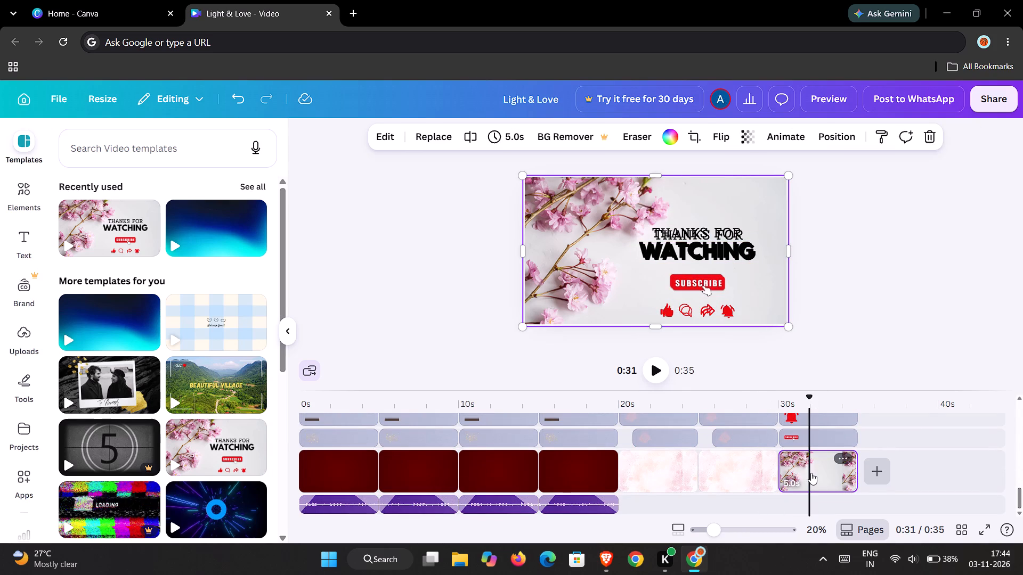
key("Delete")
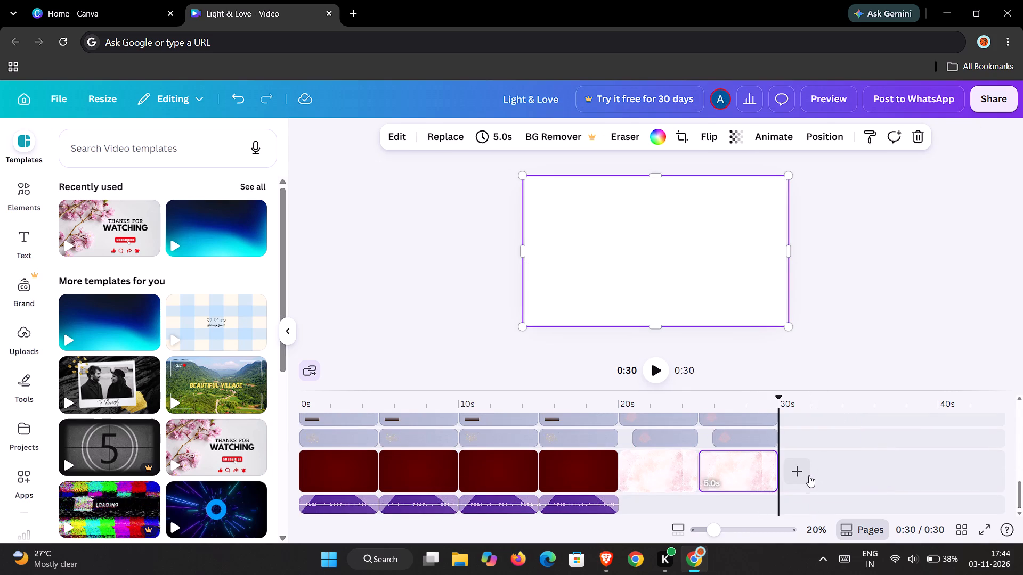
Duplicate the Invited All page's pink watercolour background as a new page at the end of the video.
scroll(754, 485, "up", 6)
scroll(791, 476, "down", 4)
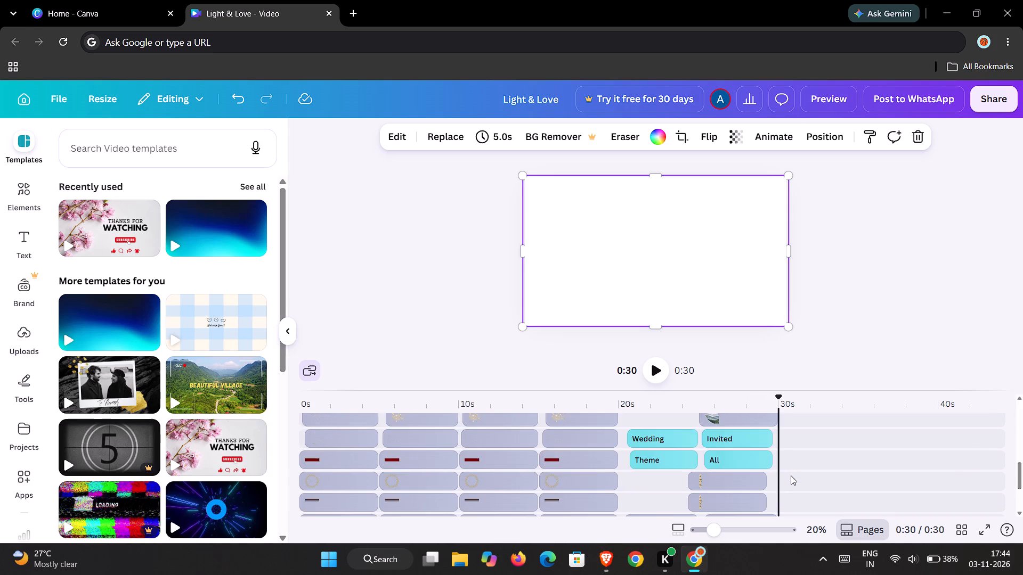
scroll(791, 475, "down", 2)
left_click_drag(740, 475, 753, 470)
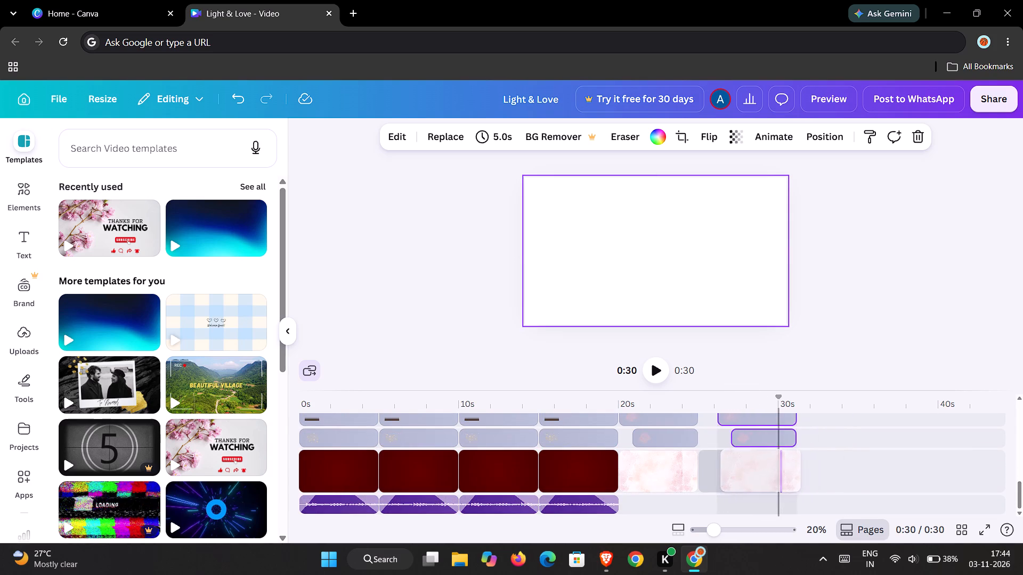
left_click_drag(753, 470, 740, 469)
left_click(746, 475)
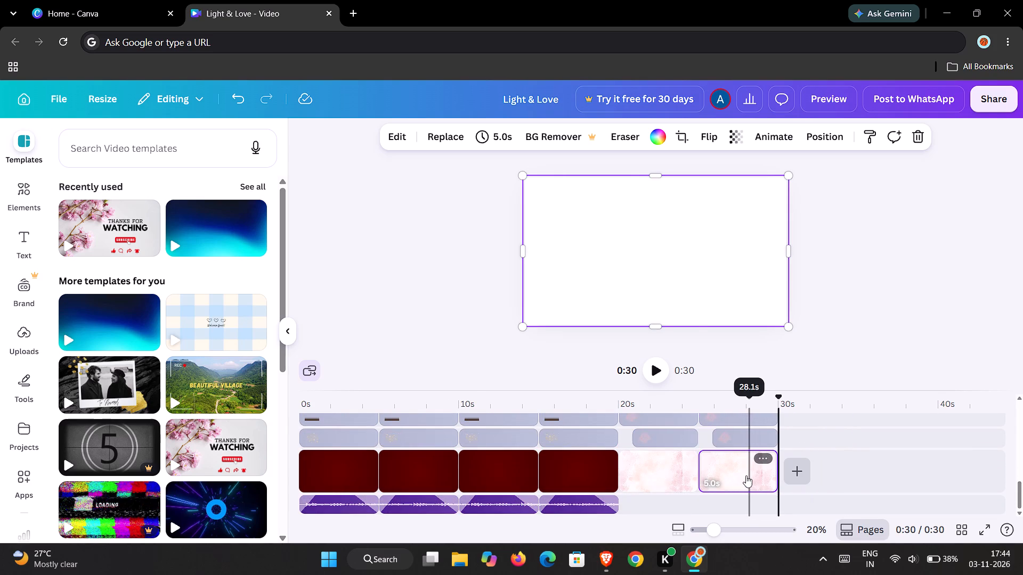
left_click(736, 474)
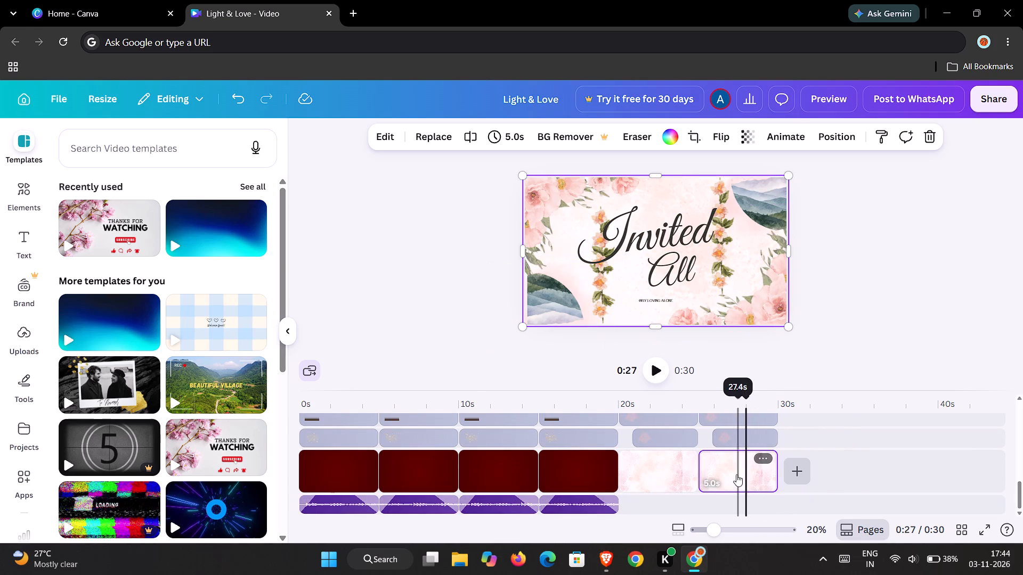
right_click(736, 474)
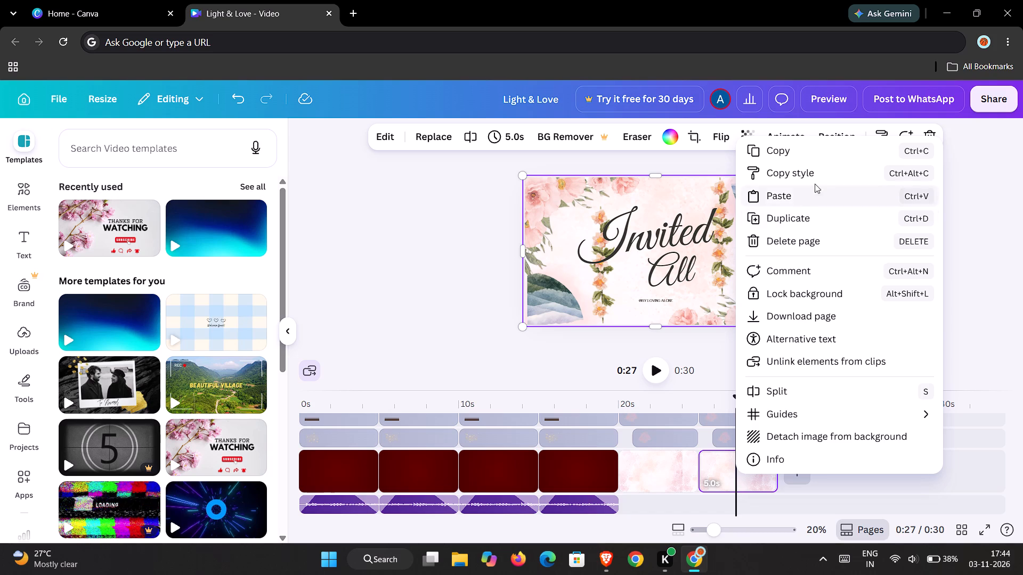
left_click(796, 222)
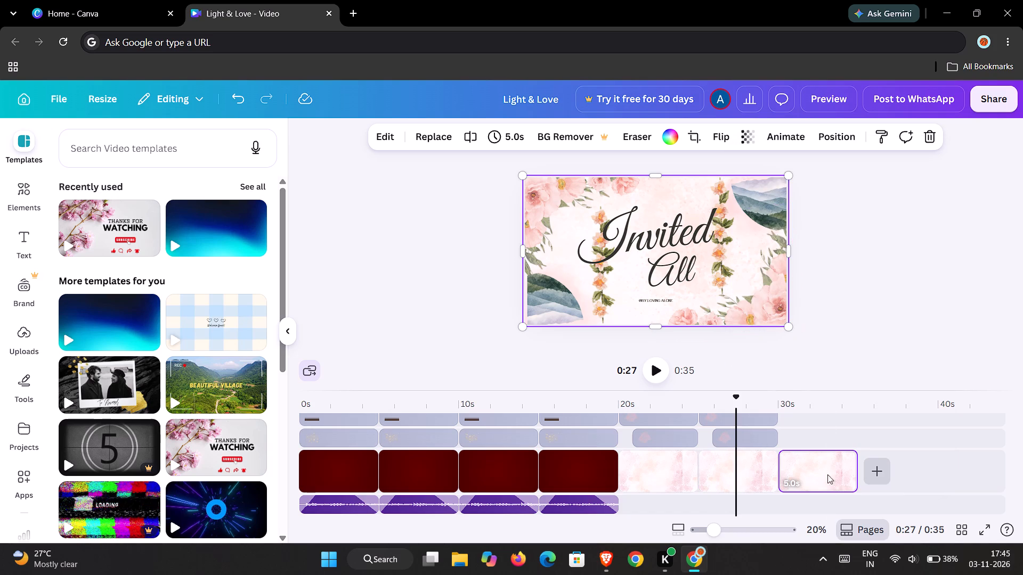
left_click(811, 477)
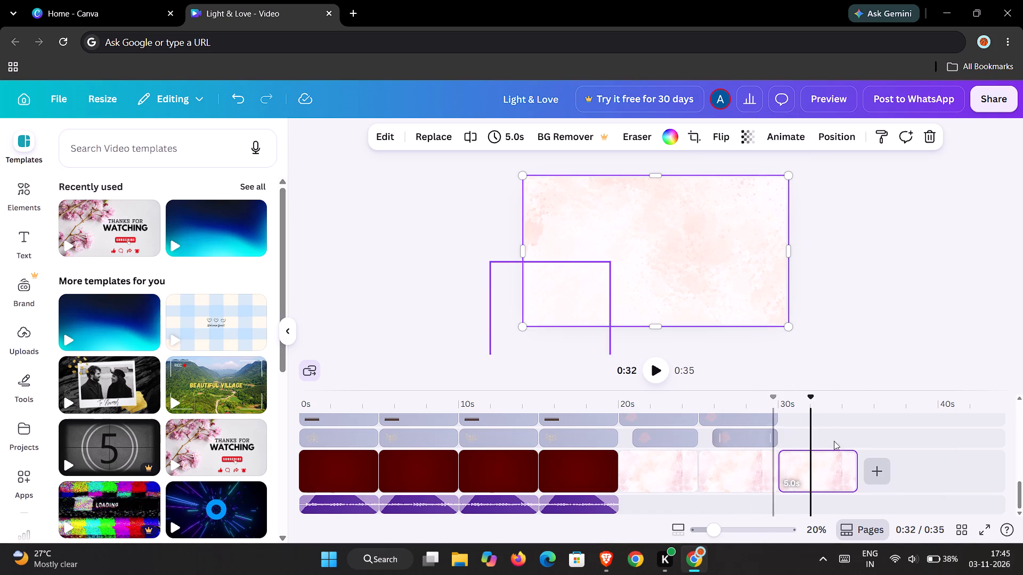
scroll(844, 443, "up", 2)
left_click_drag(810, 397, 785, 406)
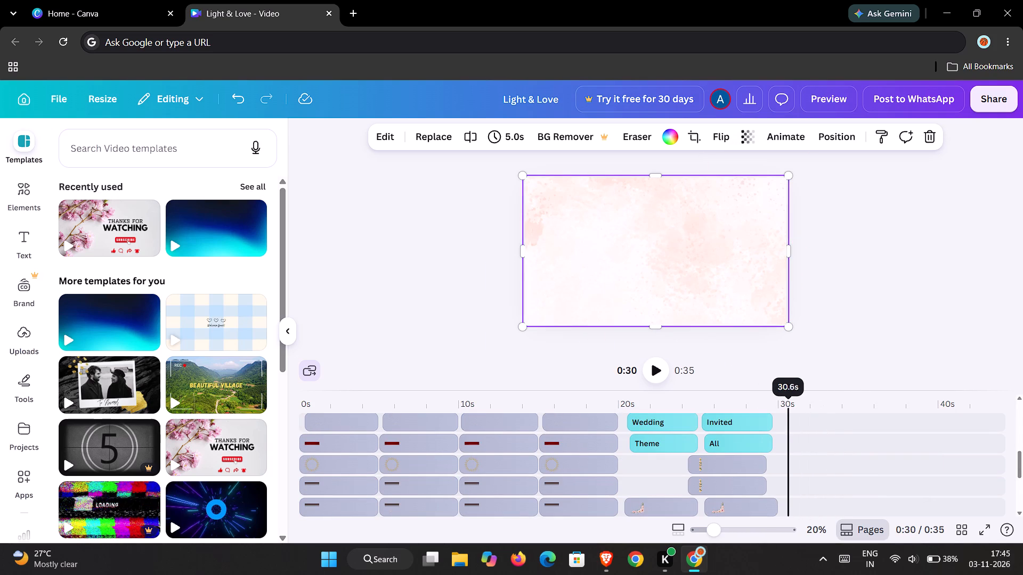
left_click_drag(785, 406, 824, 409)
scroll(849, 447, "down", 3)
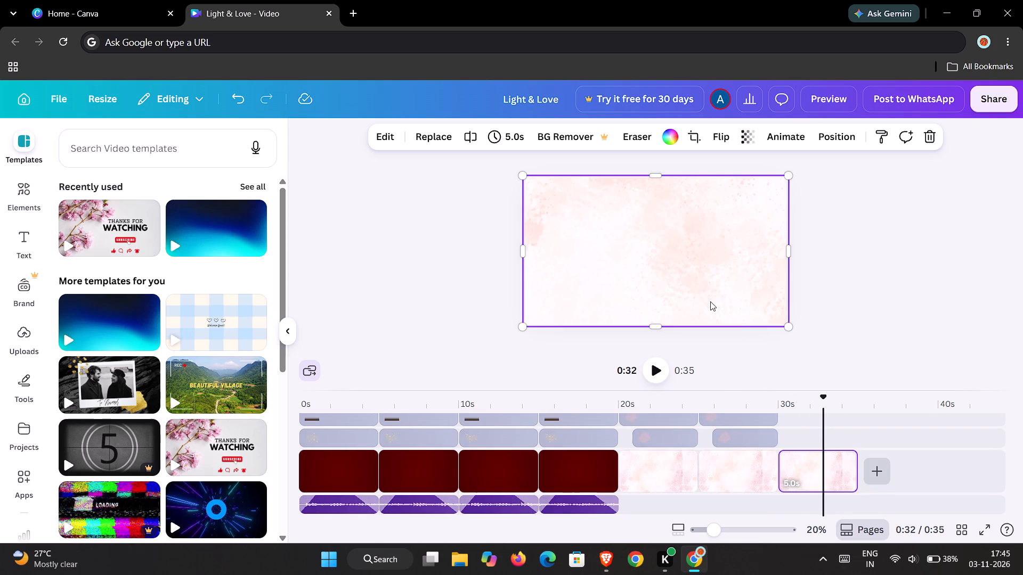
Add the cherry blossom "Thanks for Watching" video template as a page after the new pink watercolour page.
left_click(199, 443)
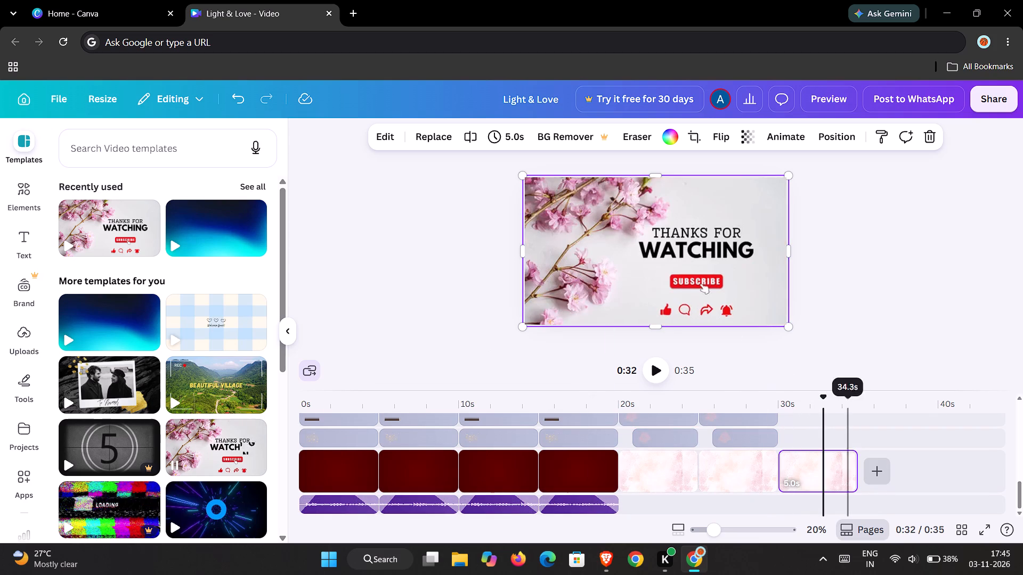
left_click_drag(766, 213, 729, 233)
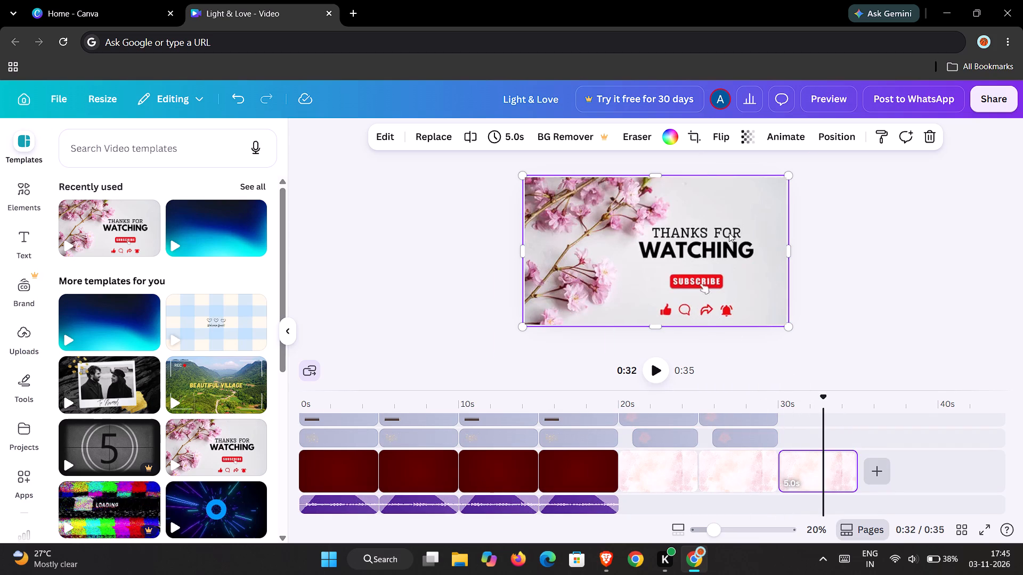
left_click_drag(729, 233, 691, 280)
left_click(704, 240)
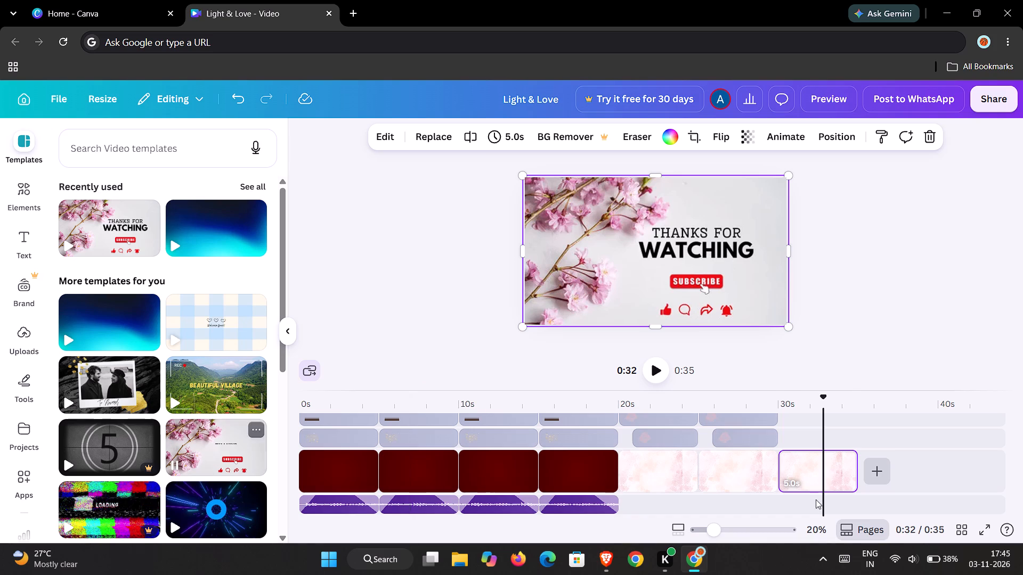
scroll(836, 483, "up", 2)
scroll(833, 469, "down", 3)
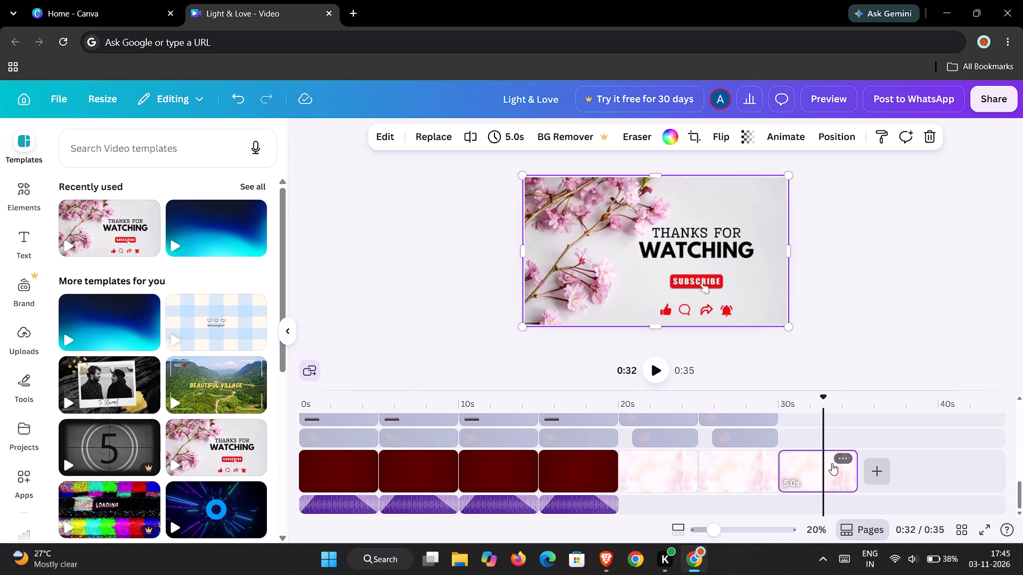
scroll(834, 454, "up", 1)
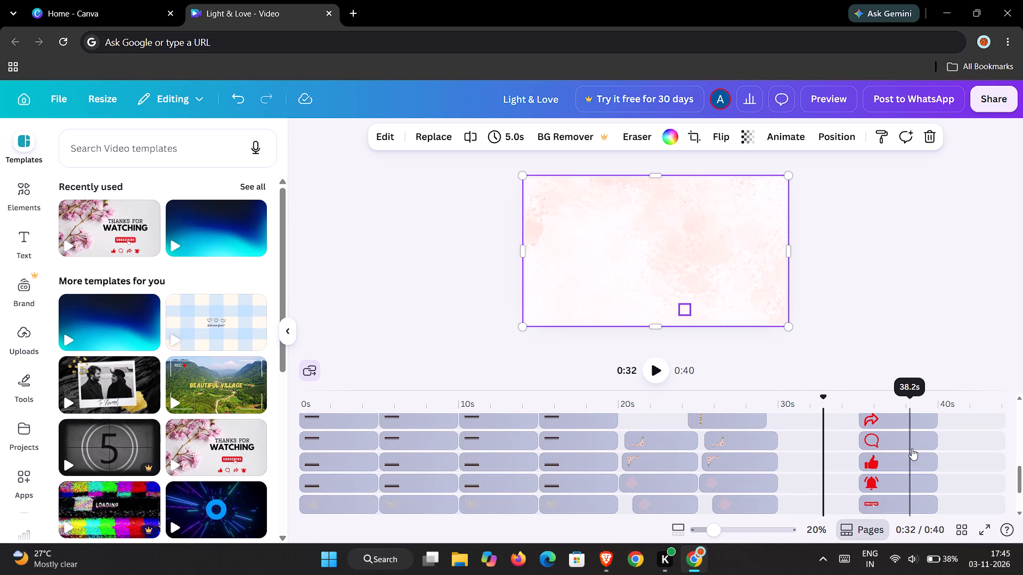
scroll(912, 448, "up", 2)
scroll(913, 447, "down", 2)
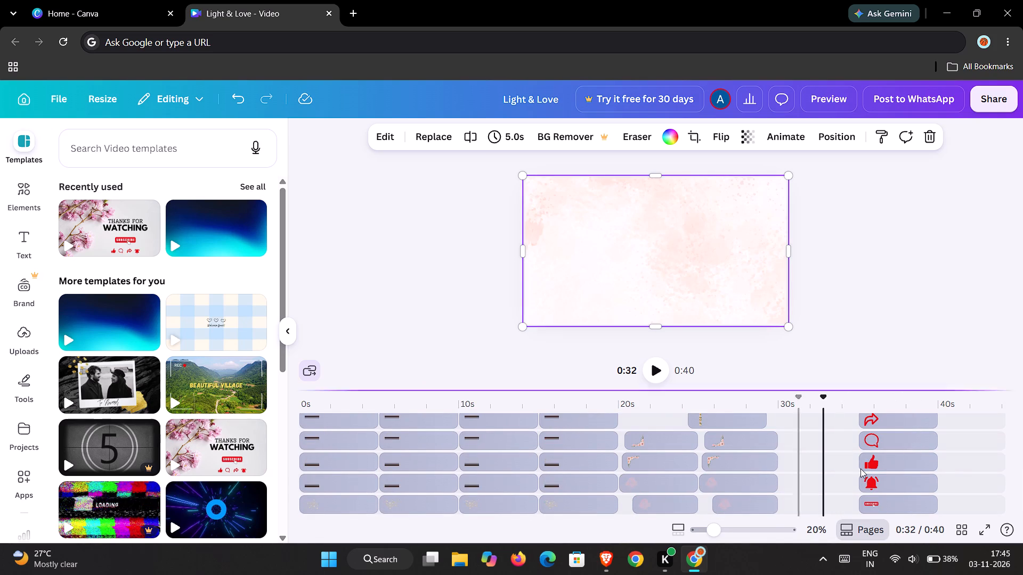
scroll(860, 469, "down", 3)
left_click_drag(824, 396, 896, 401)
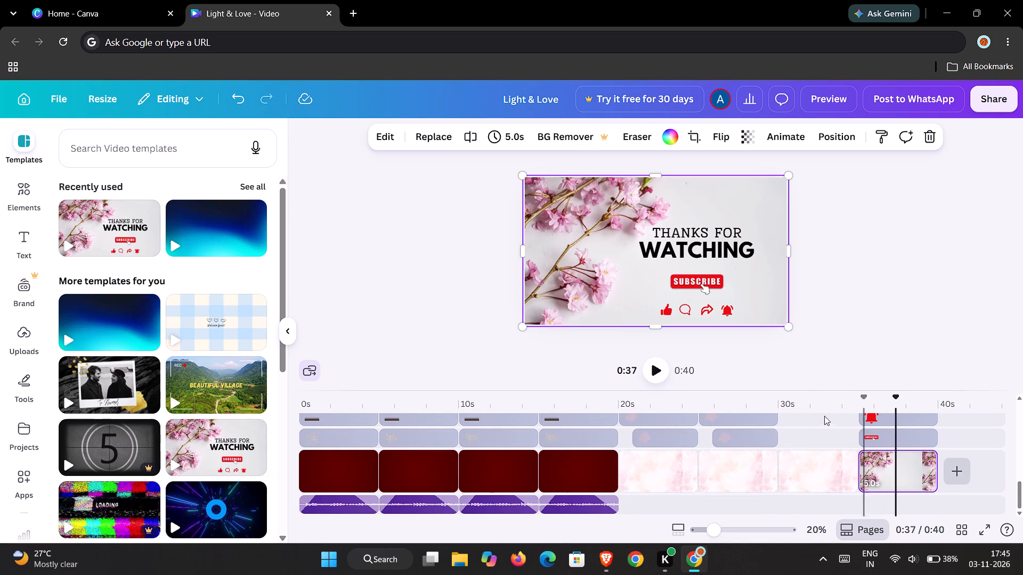
Move the Thanks for Watching text, Subscribe button and red icons together from the cherry blossom page onto the empty pink watercolour page.
left_click_drag(815, 408, 824, 364)
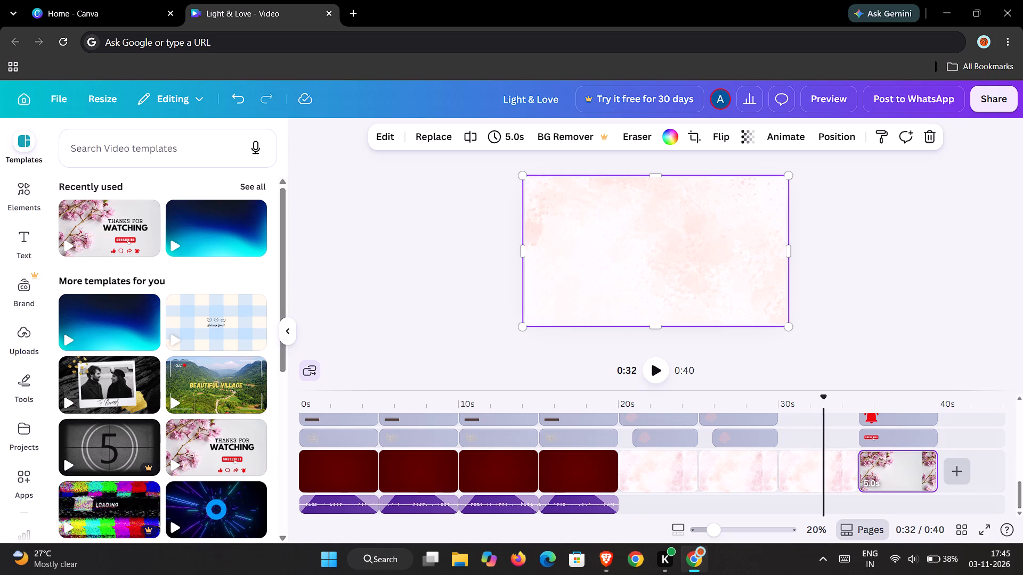
left_click_drag(822, 389, 829, 312)
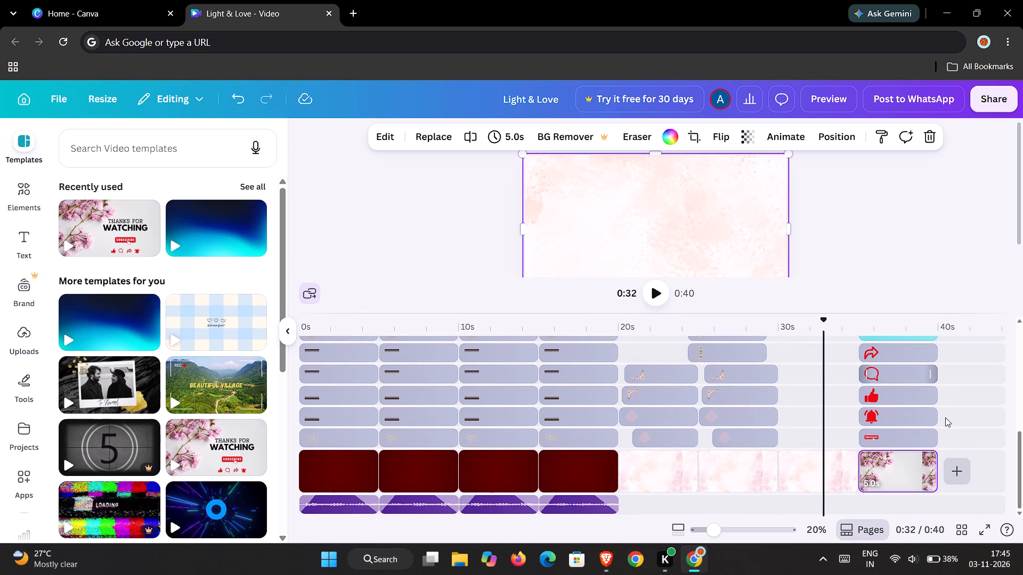
scroll(945, 417, "up", 2)
scroll(946, 418, "down", 2)
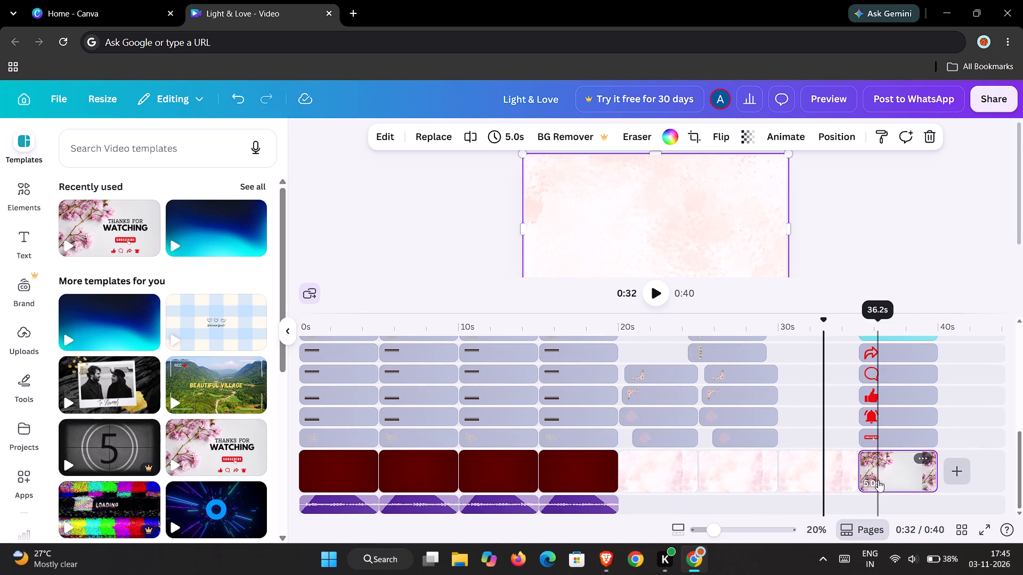
left_click(878, 480)
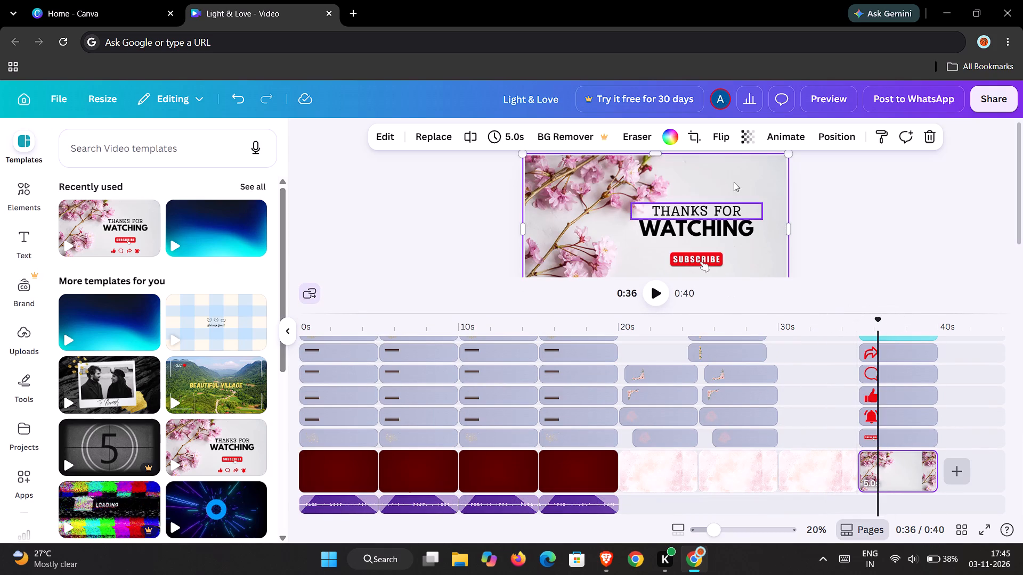
left_click_drag(735, 181, 643, 323)
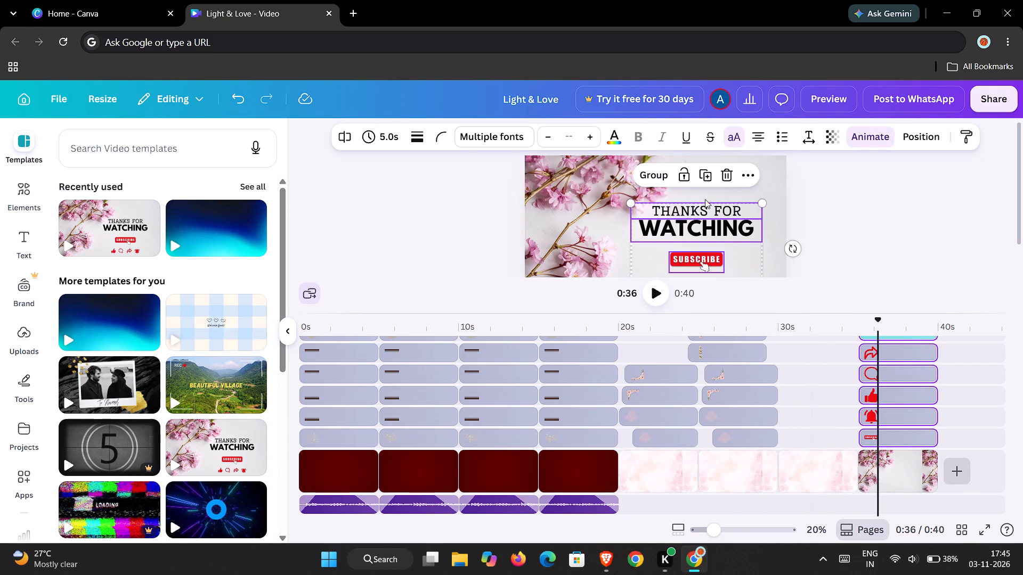
left_click_drag(906, 397, 865, 392)
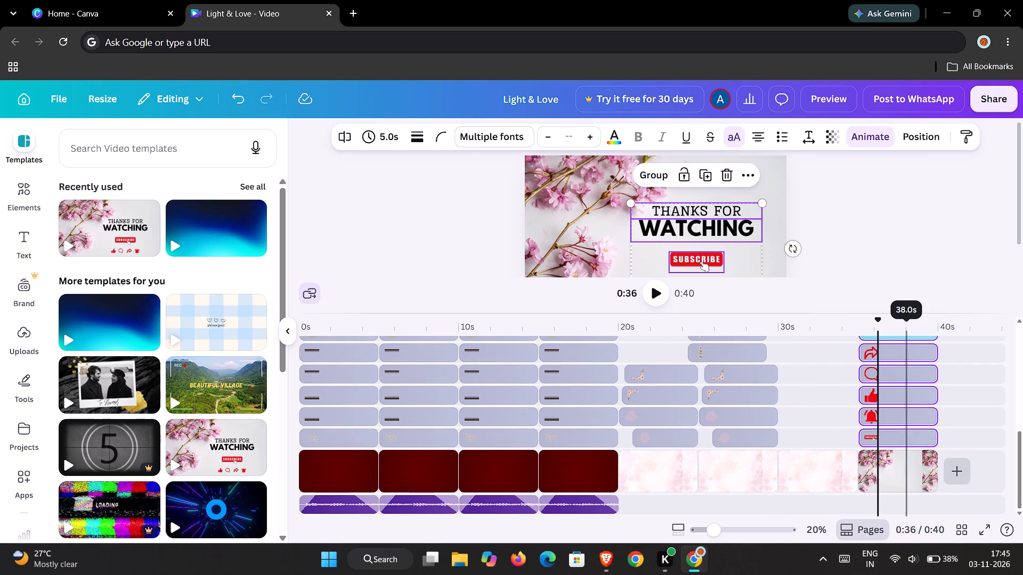
left_click_drag(865, 392, 824, 397)
scroll(849, 410, "down", 4)
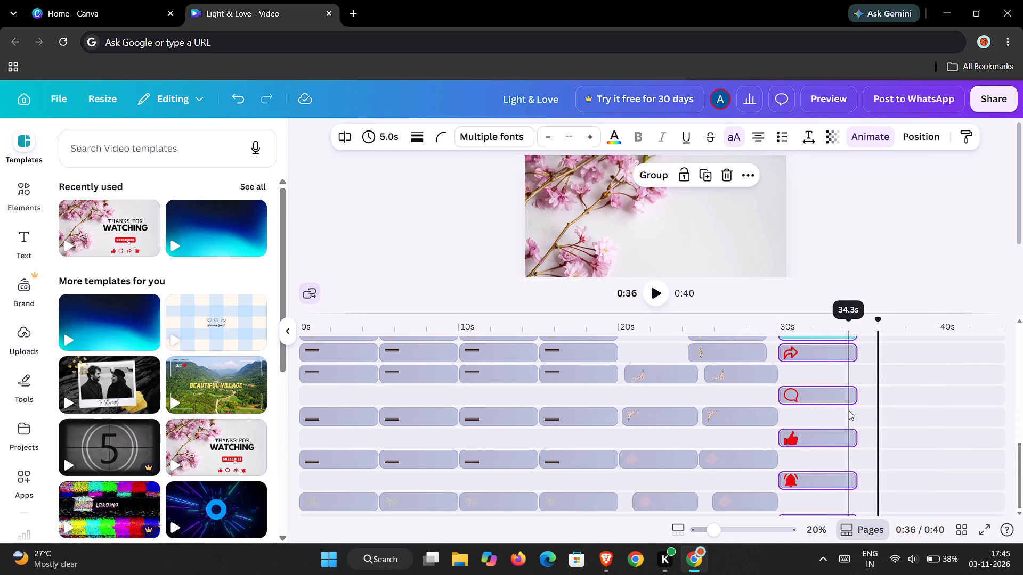
Delete the emptied cherry blossom page from the end of the video.
scroll(849, 410, "down", 1)
left_click(897, 477)
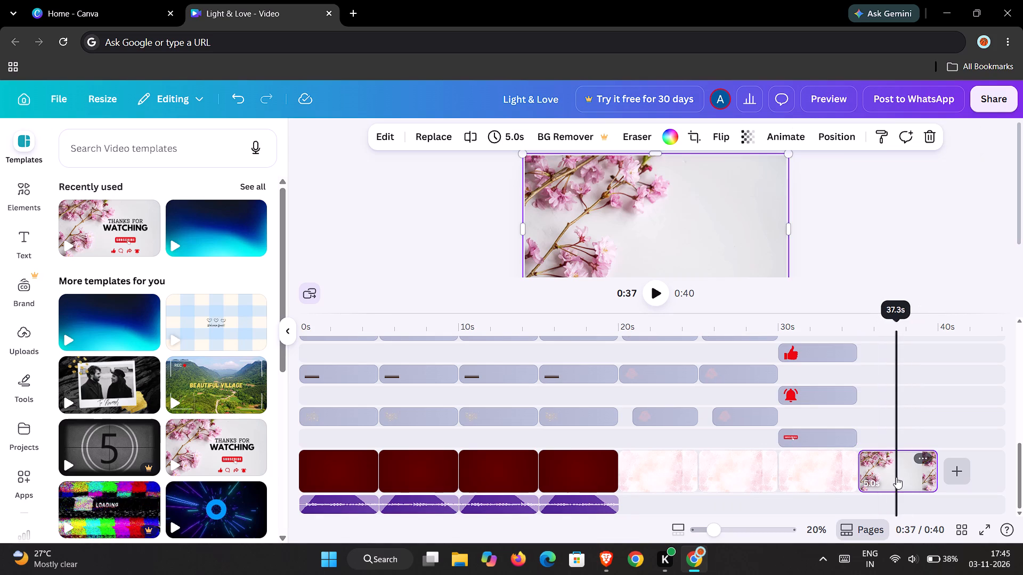
key("Delete")
scroll(883, 451, "up", 3)
left_click_drag(858, 318, 808, 327)
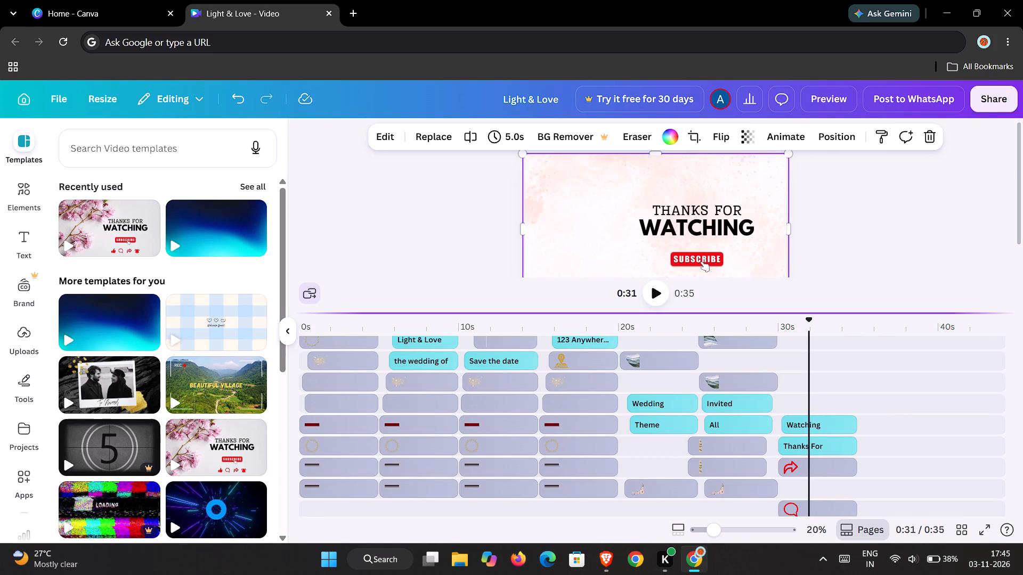
left_click_drag(710, 311, 712, 402)
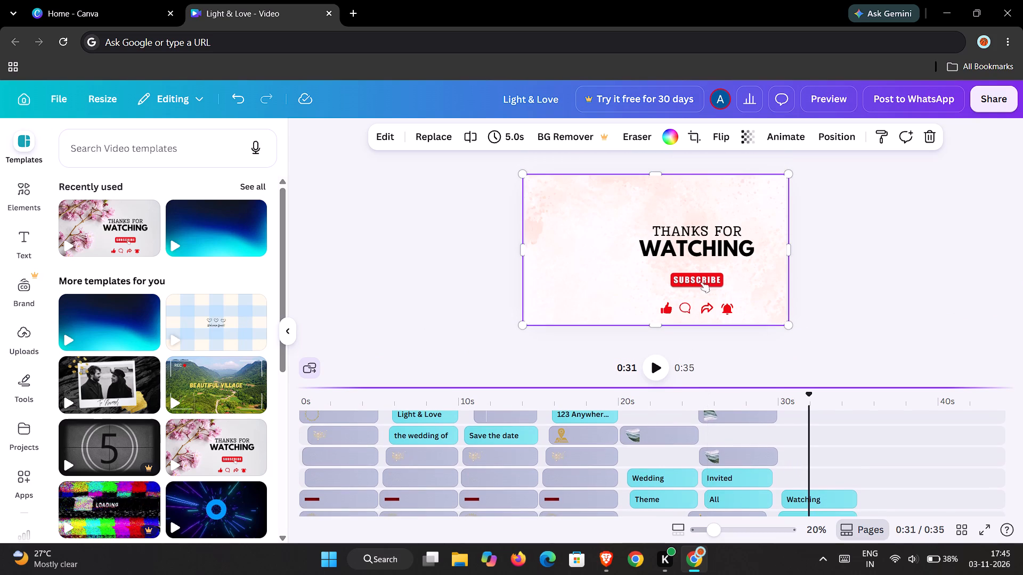
Play the Thanks for Watching closing page and scrub back through the Invited All and Wedding Theme pages to review them.
left_click_drag(712, 402, 712, 406)
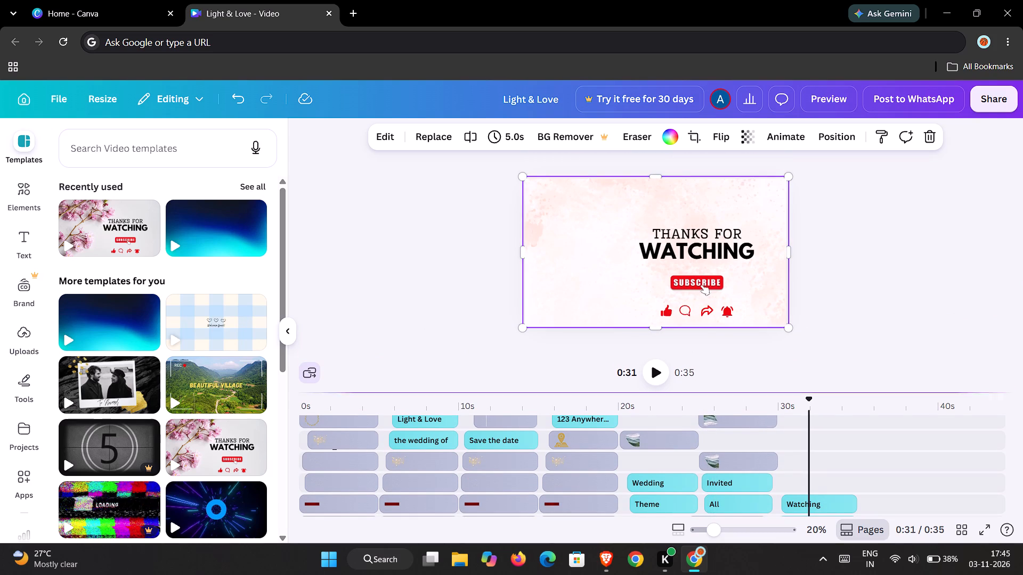
left_click_drag(809, 401, 775, 420)
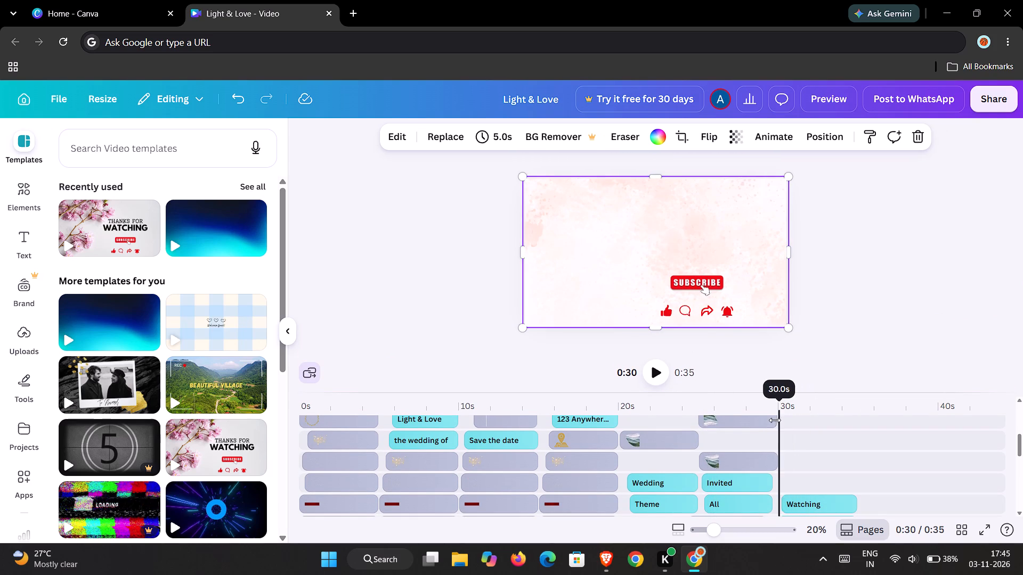
left_click_drag(775, 420, 741, 423)
key("space")
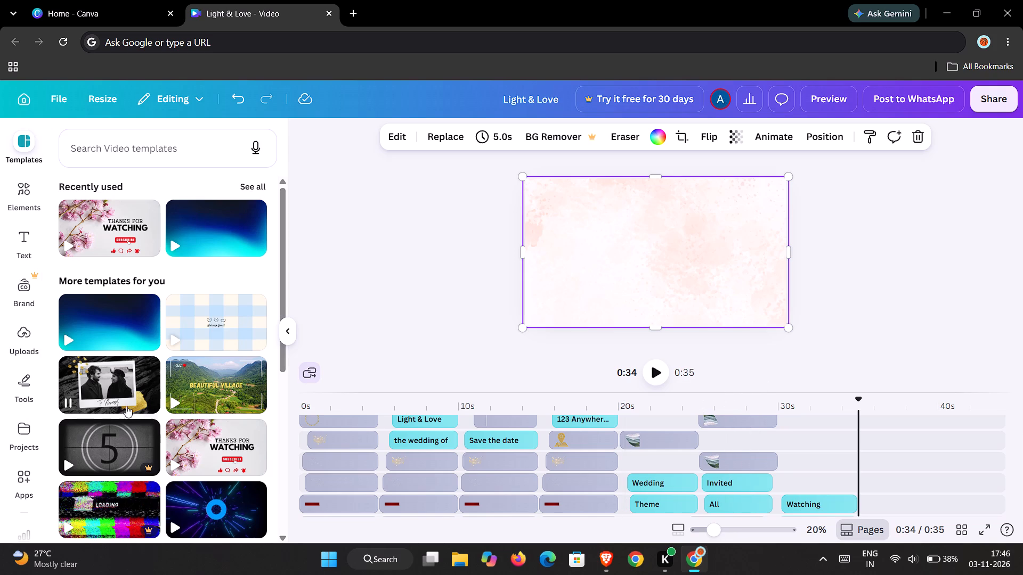
left_click(858, 395)
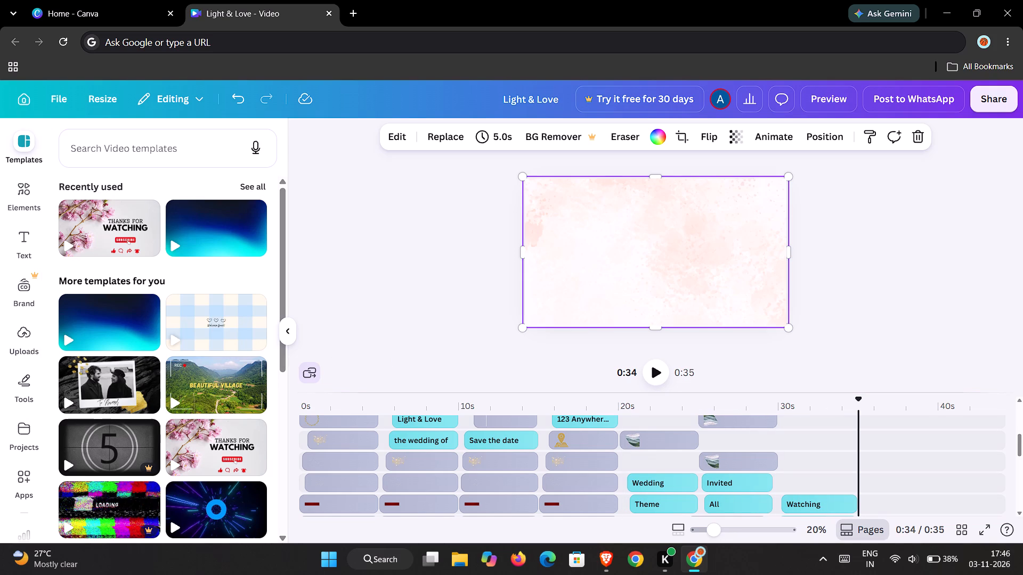
left_click_drag(859, 399, 821, 403)
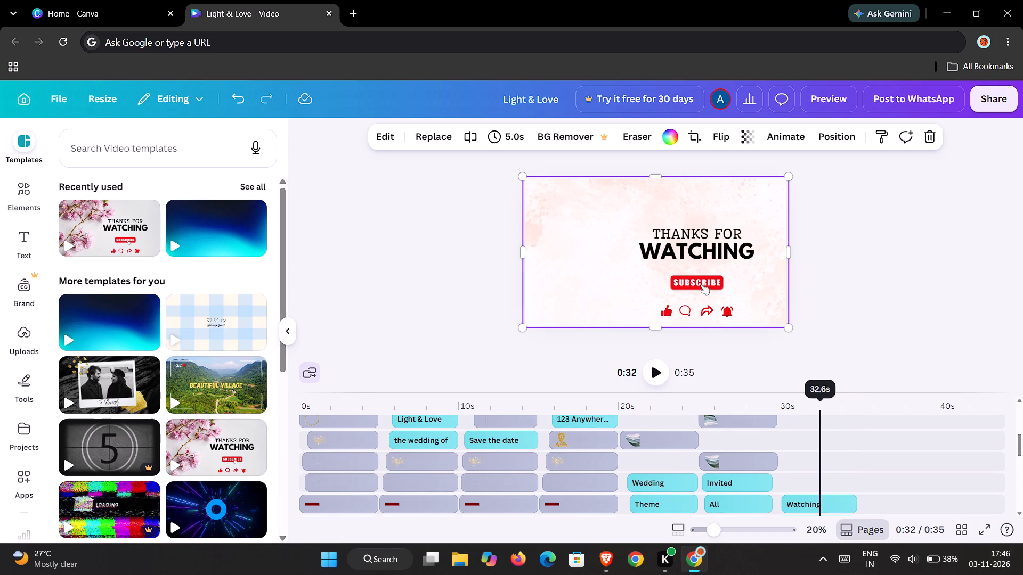
left_click_drag(821, 403, 815, 405)
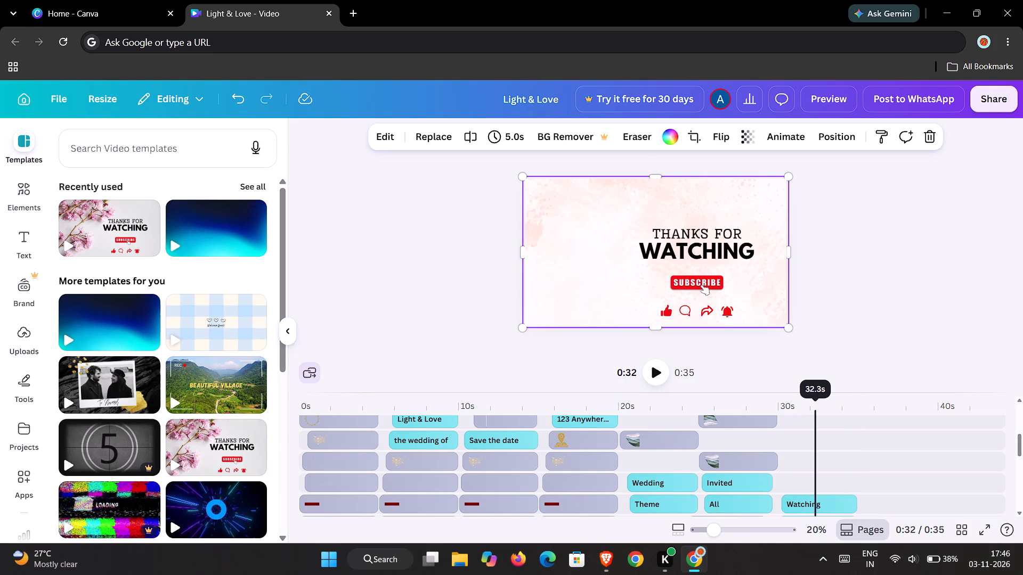
left_click_drag(815, 405, 783, 414)
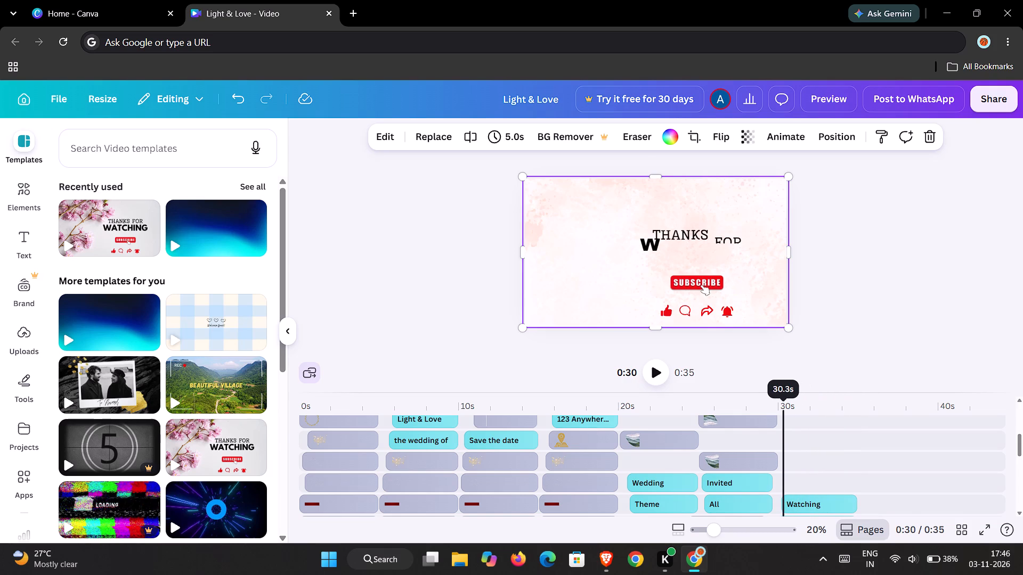
left_click_drag(783, 414, 777, 415)
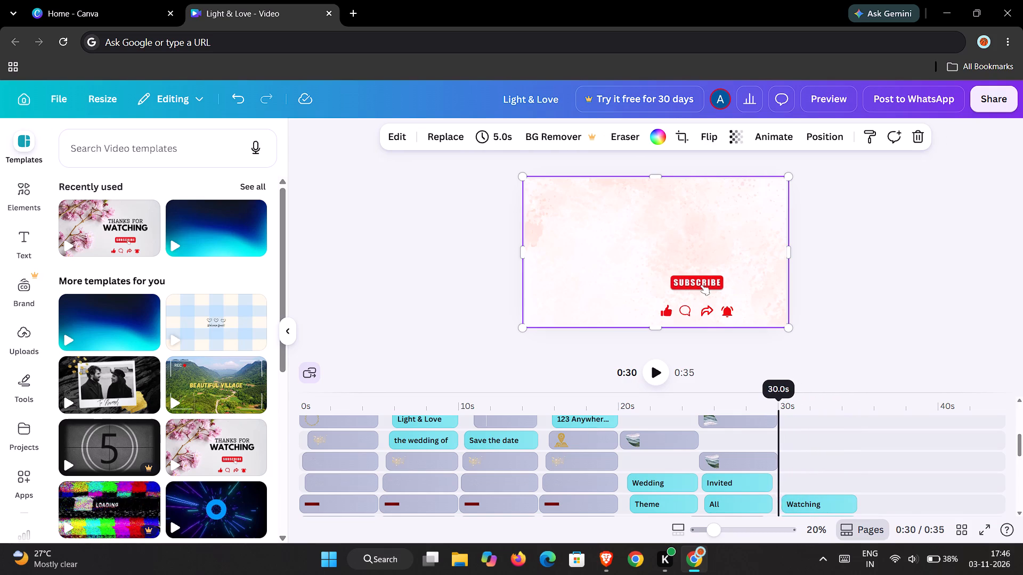
left_click_drag(777, 415, 768, 416)
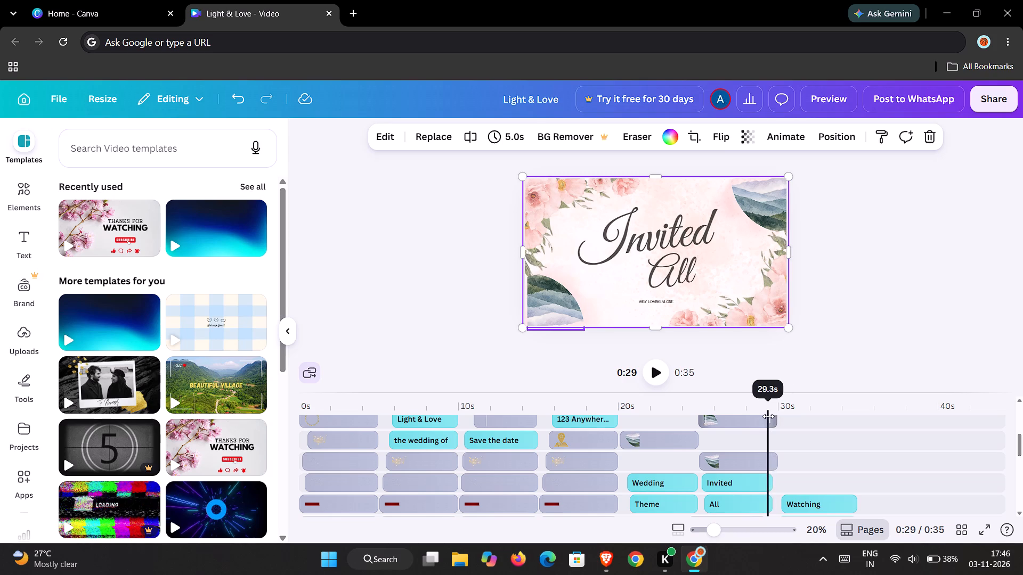
left_click_drag(768, 416, 672, 422)
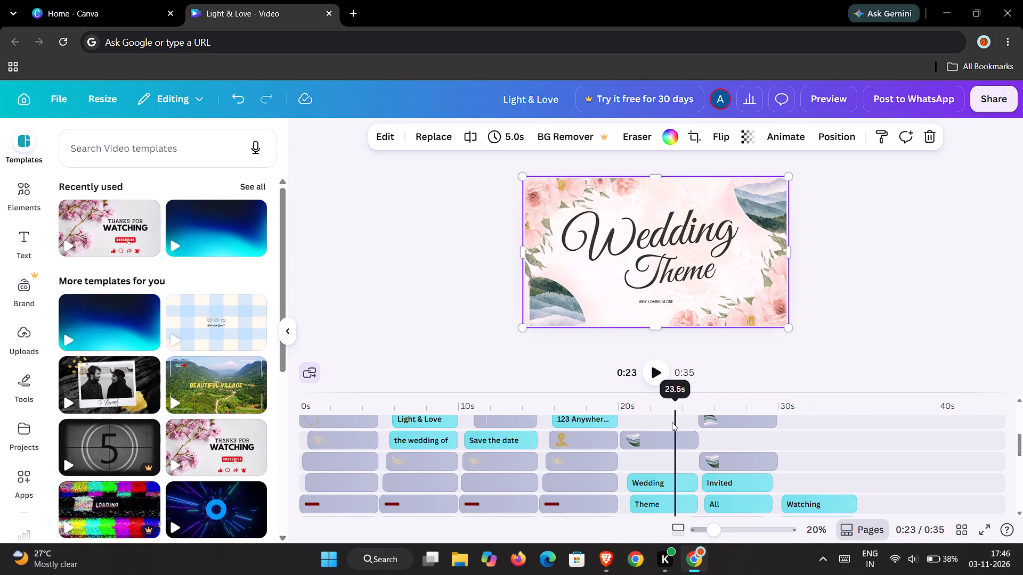
left_click_drag(672, 422, 669, 421)
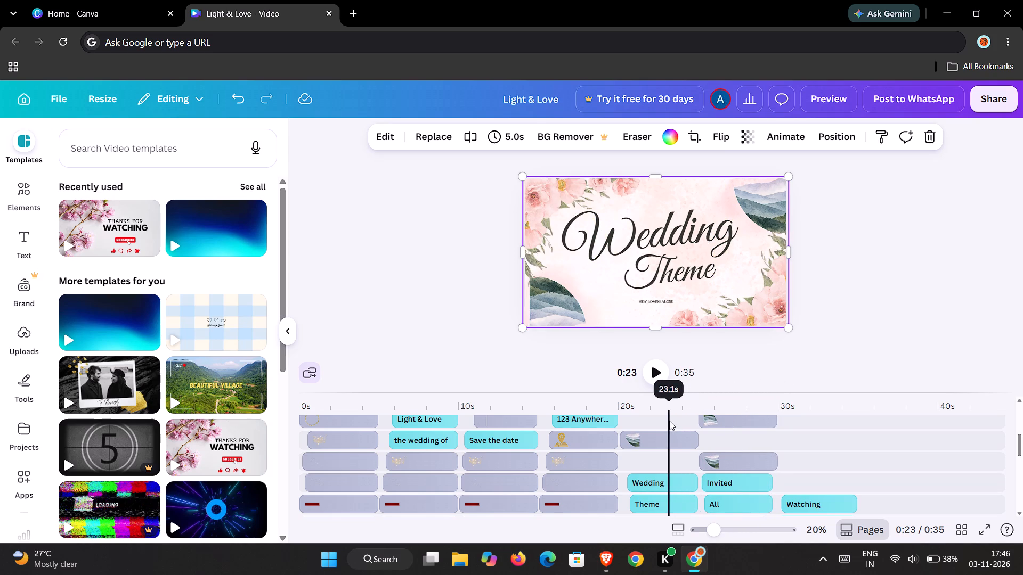
left_click_drag(669, 421, 670, 416)
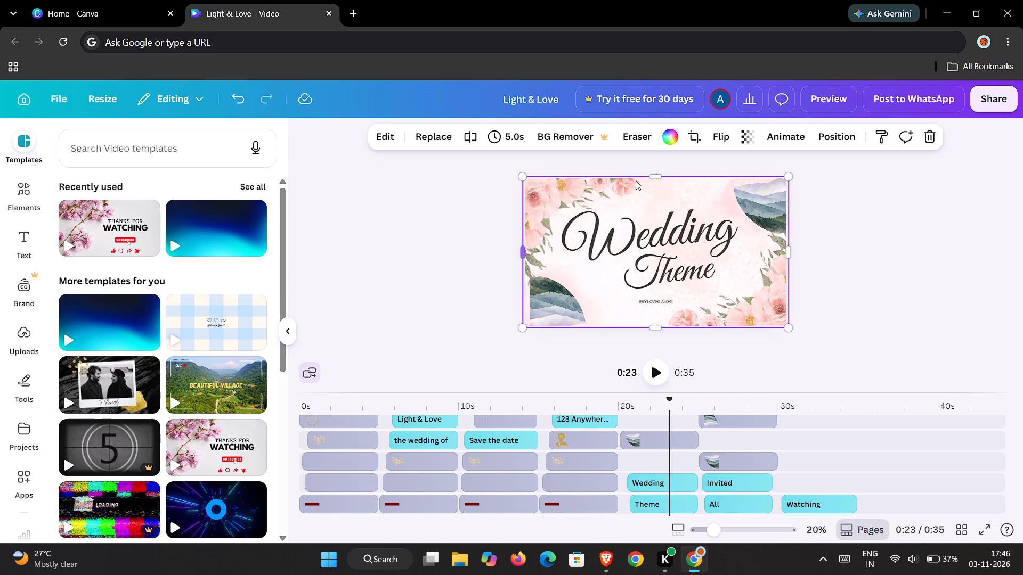
With the playhead on the Wedding Theme page, examine the stacking order of the video's elements, from the background up past the Thanks For text.
left_click(851, 138)
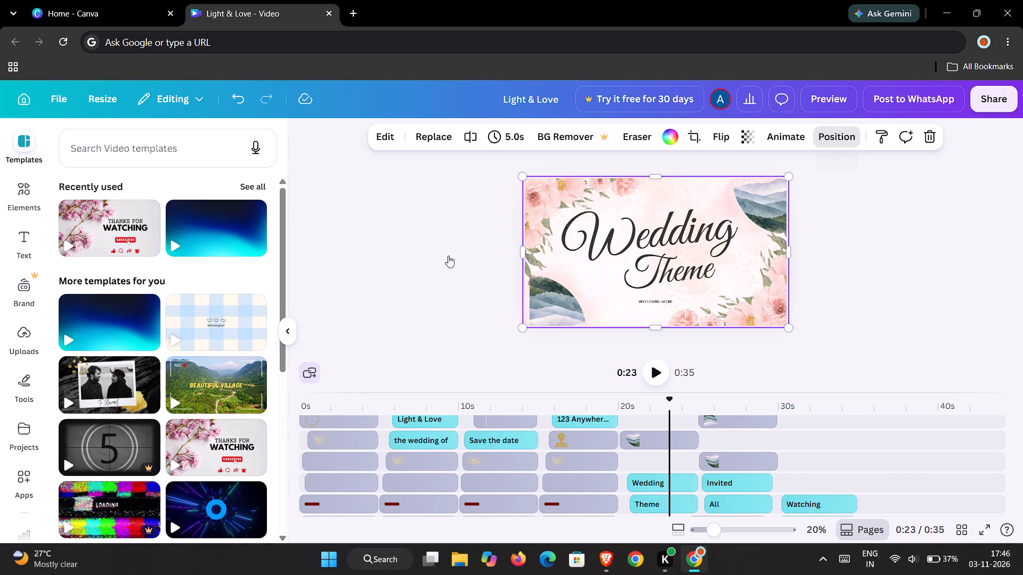
left_click_drag(451, 392, 452, 269)
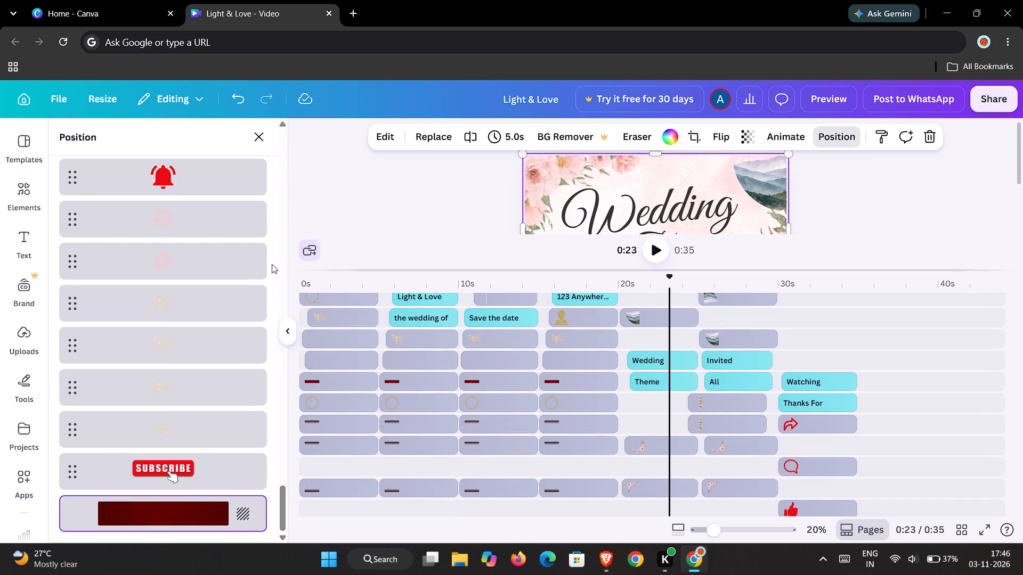
scroll(189, 291, "down", 1)
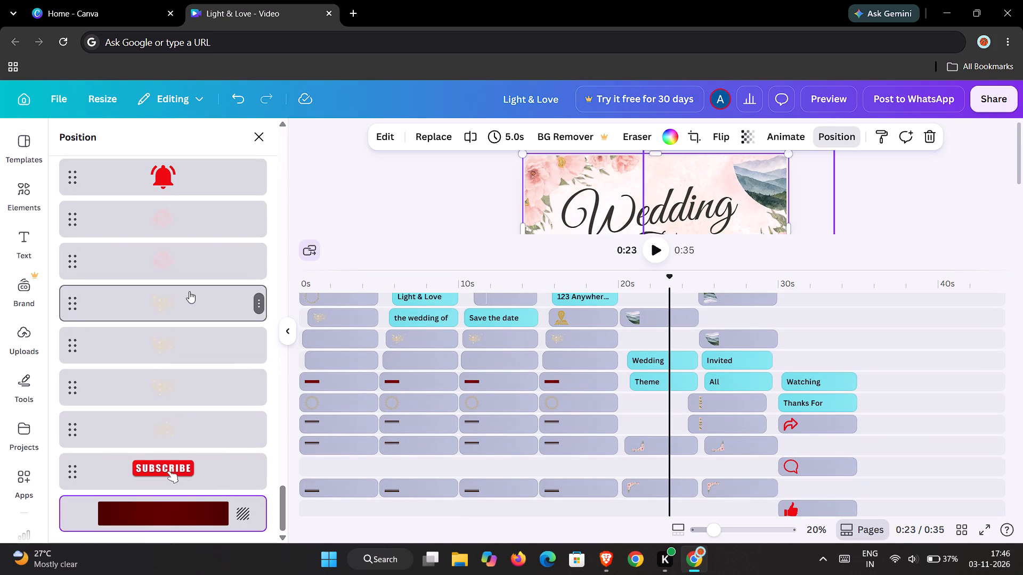
scroll(189, 291, "down", 1)
scroll(189, 291, "up", 1)
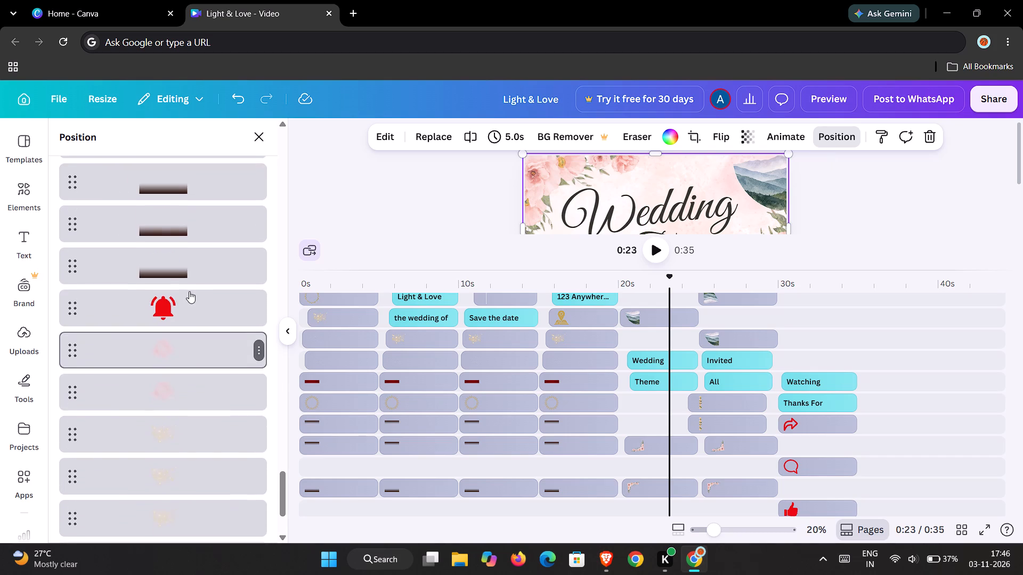
scroll(189, 291, "up", 2)
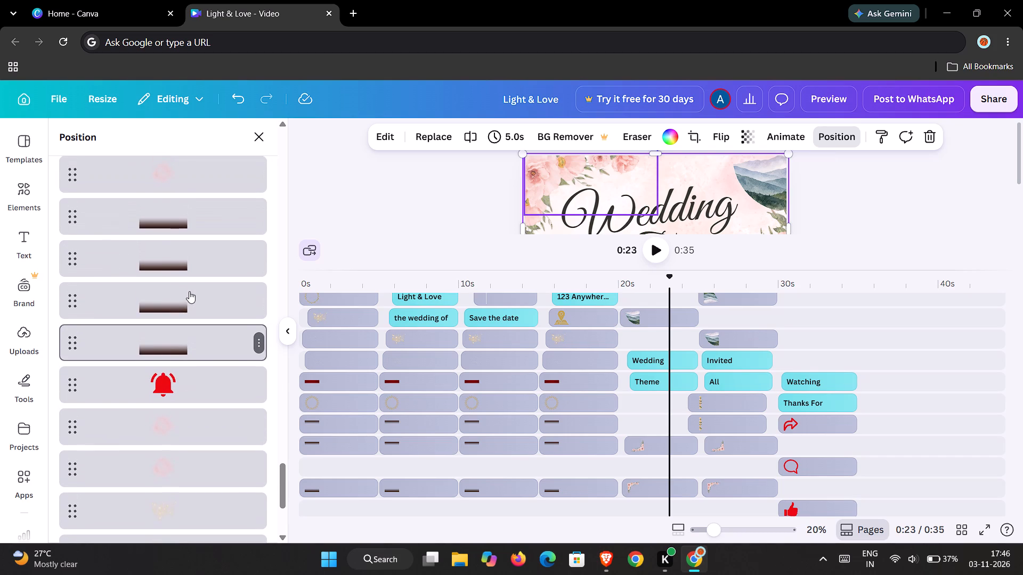
scroll(189, 291, "up", 1)
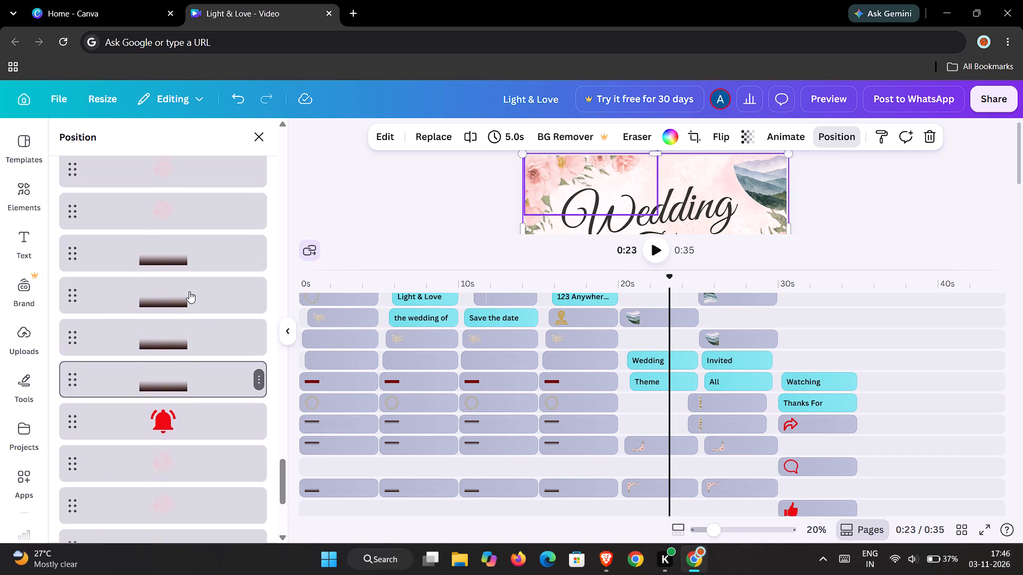
scroll(189, 291, "up", 1)
scroll(135, 303, "up", 3)
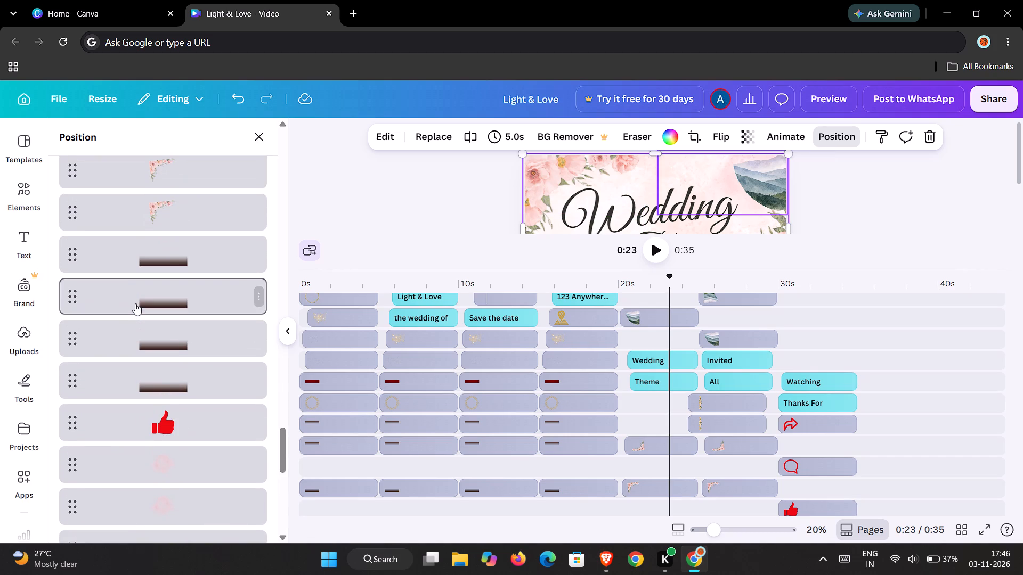
scroll(135, 303, "up", 1)
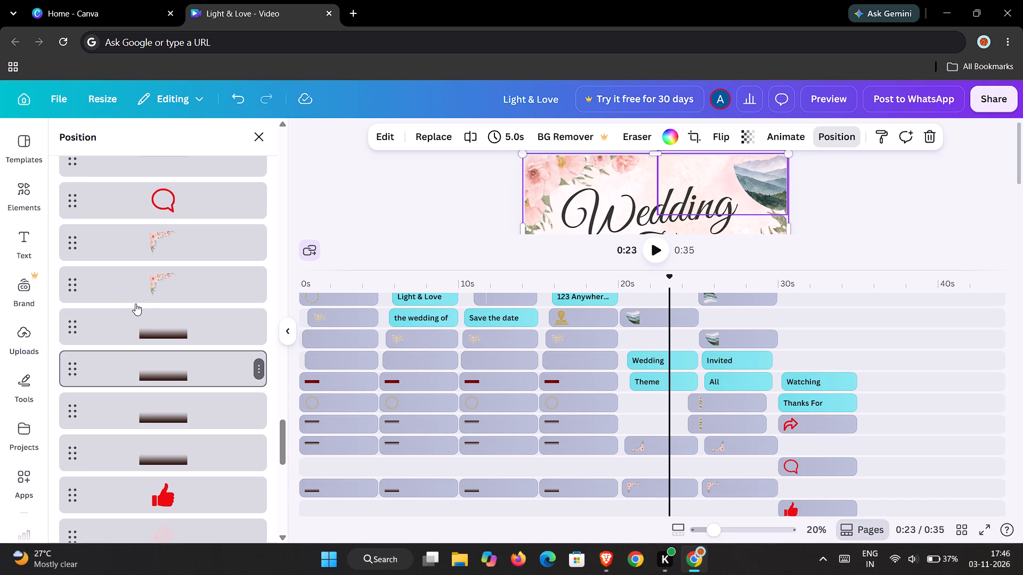
scroll(135, 303, "up", 3)
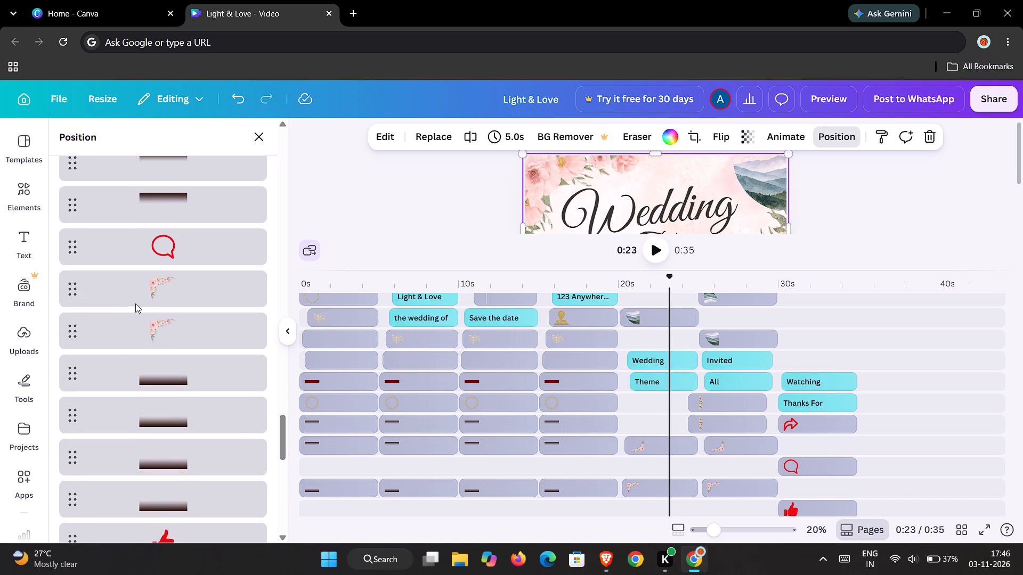
scroll(135, 303, "up", 2)
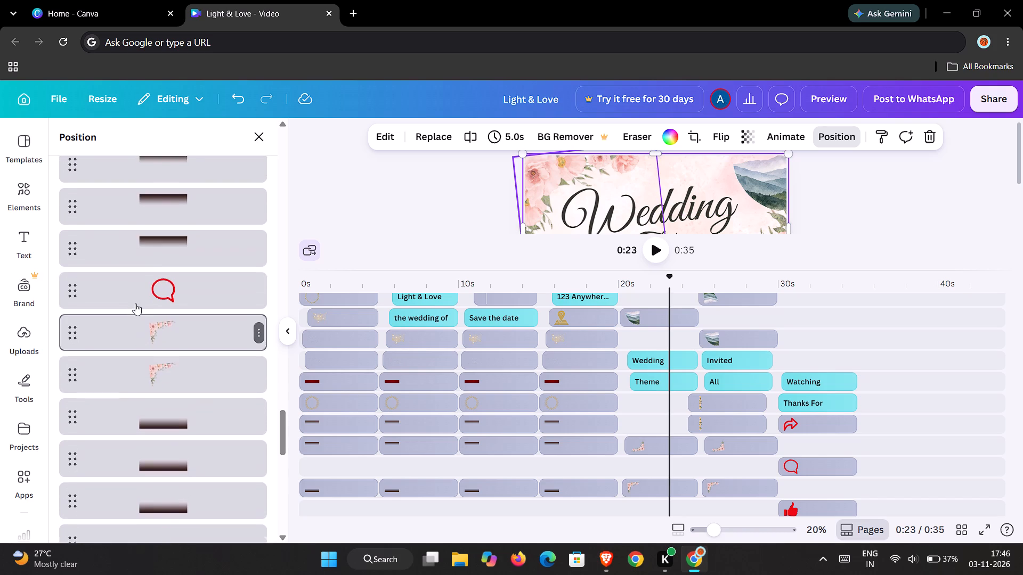
scroll(135, 303, "up", 2)
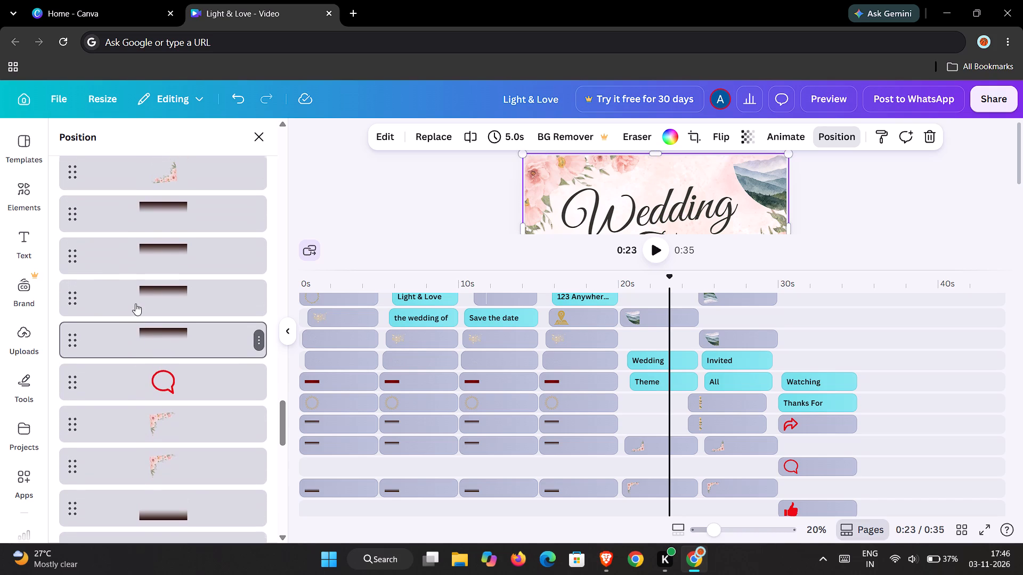
scroll(135, 303, "up", 1)
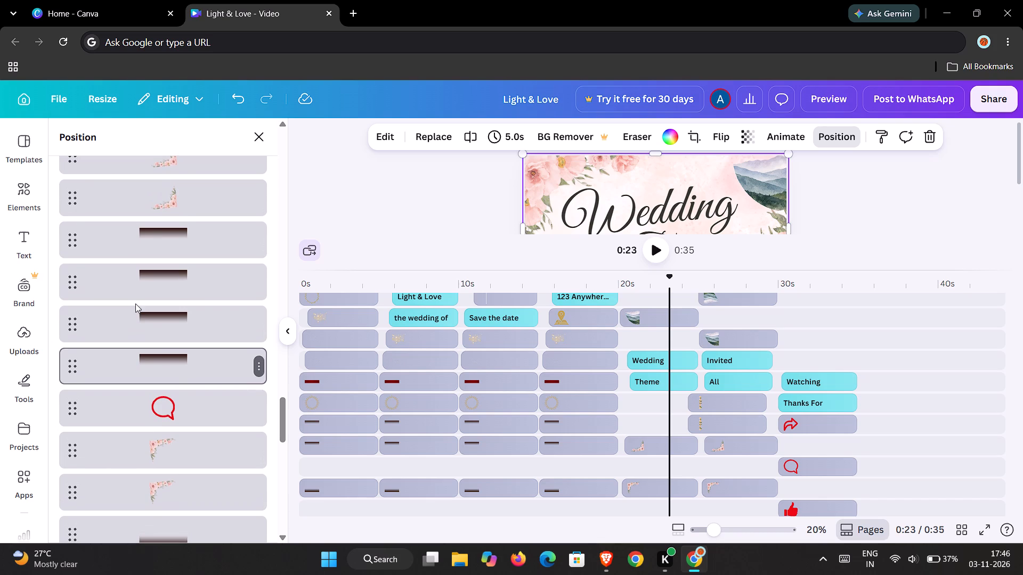
scroll(135, 303, "up", 1)
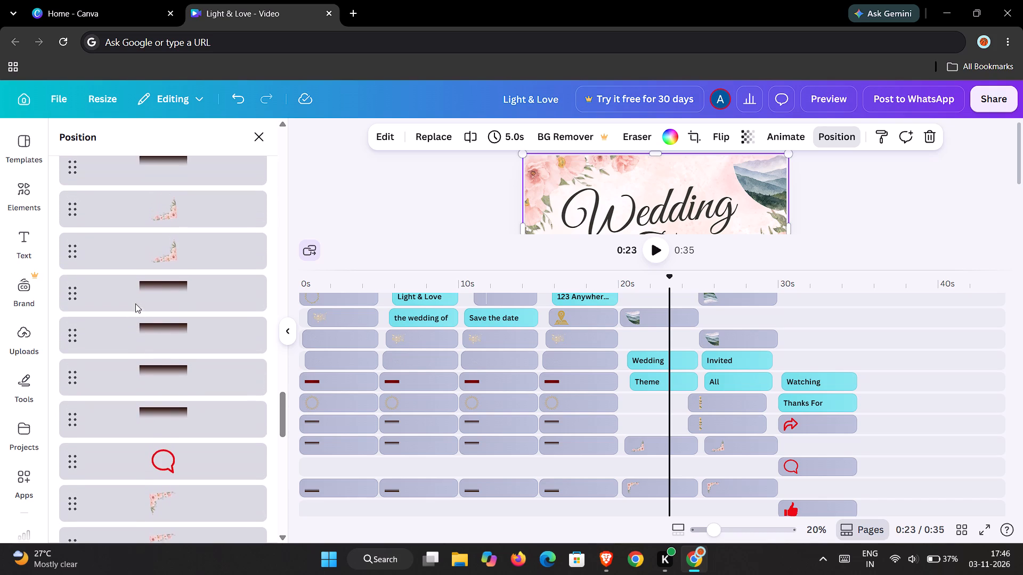
scroll(135, 303, "up", 2)
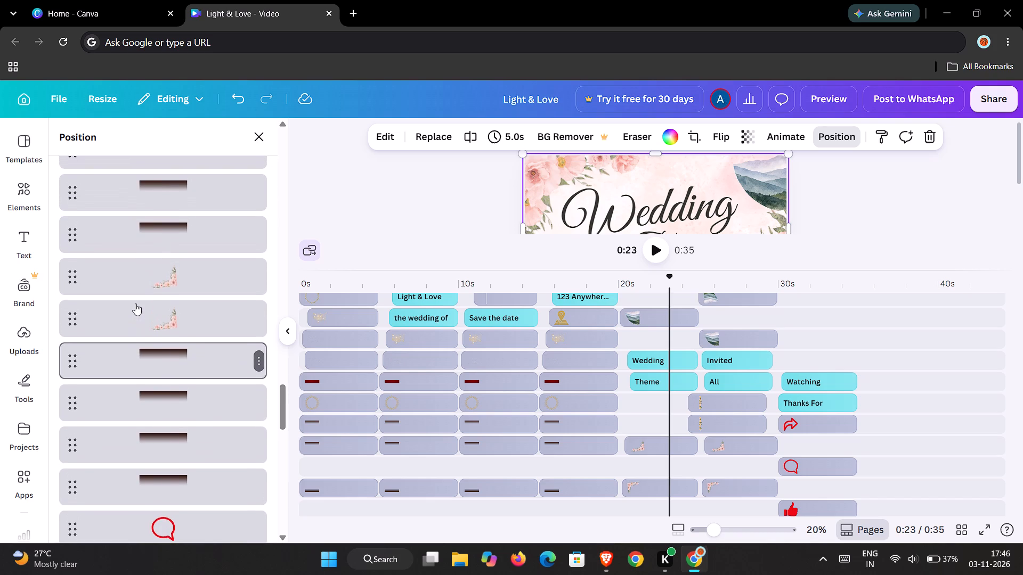
scroll(135, 303, "up", 1)
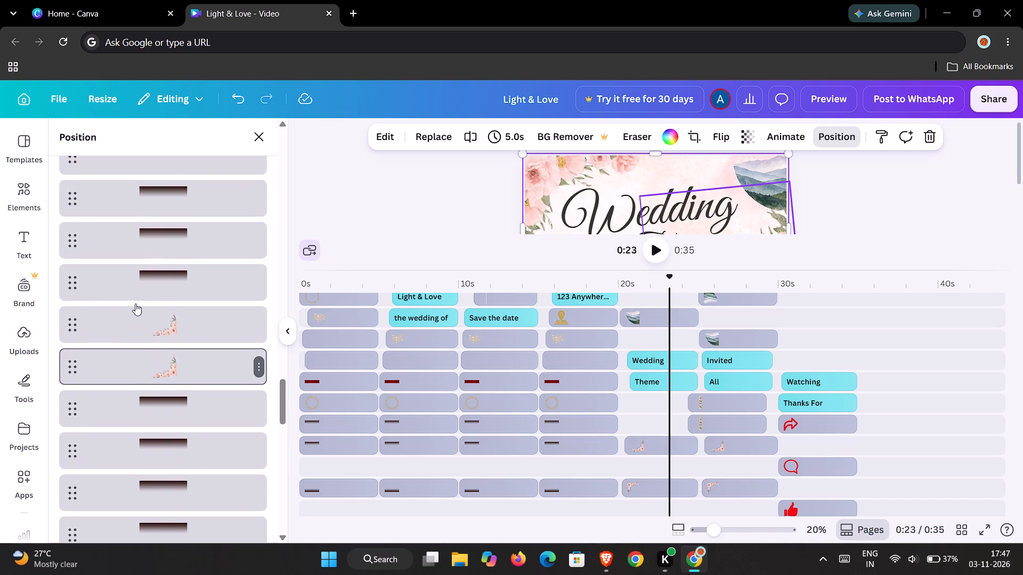
scroll(135, 303, "up", 1)
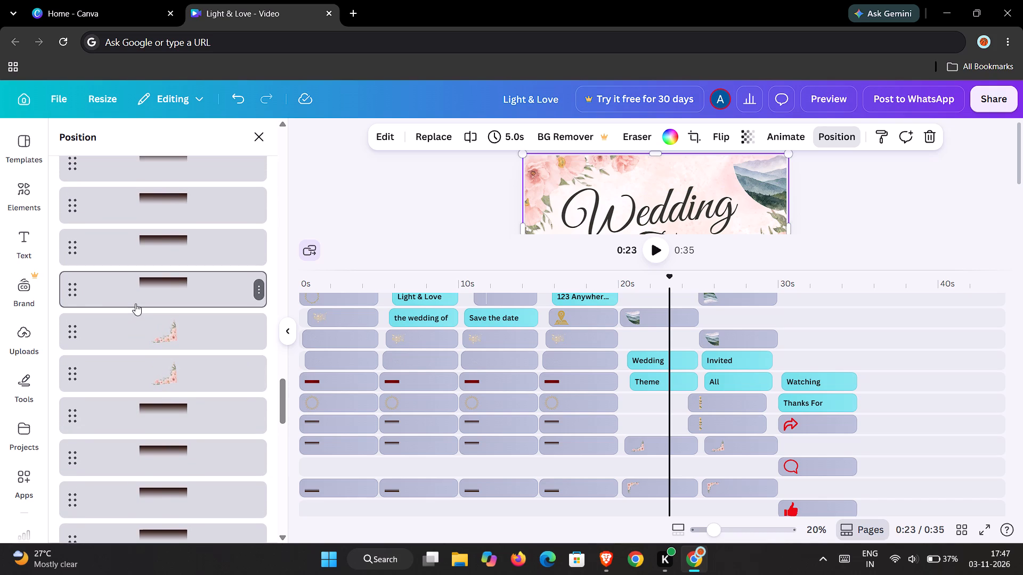
scroll(135, 303, "up", 2)
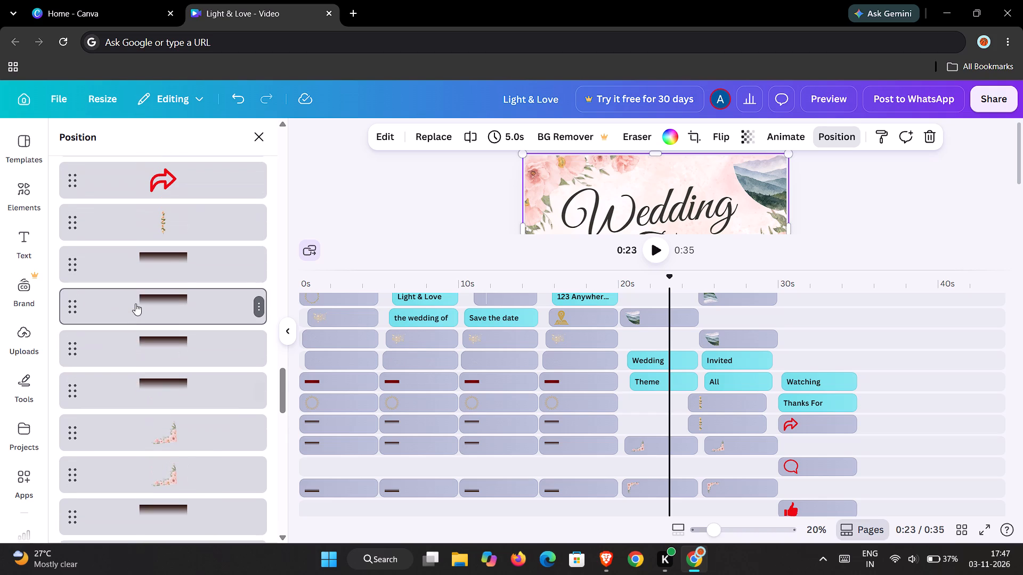
scroll(135, 303, "up", 2)
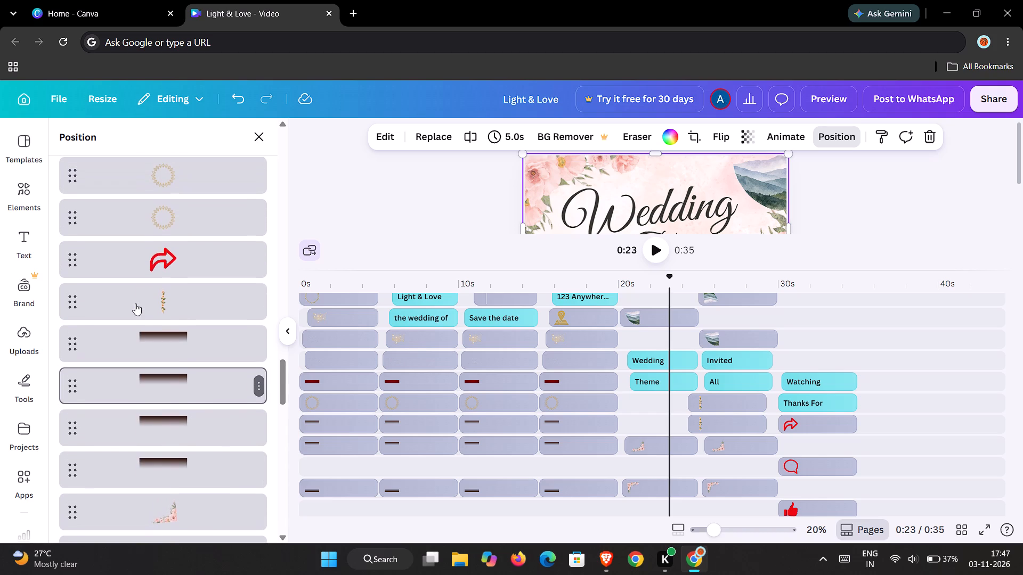
scroll(135, 303, "up", 1)
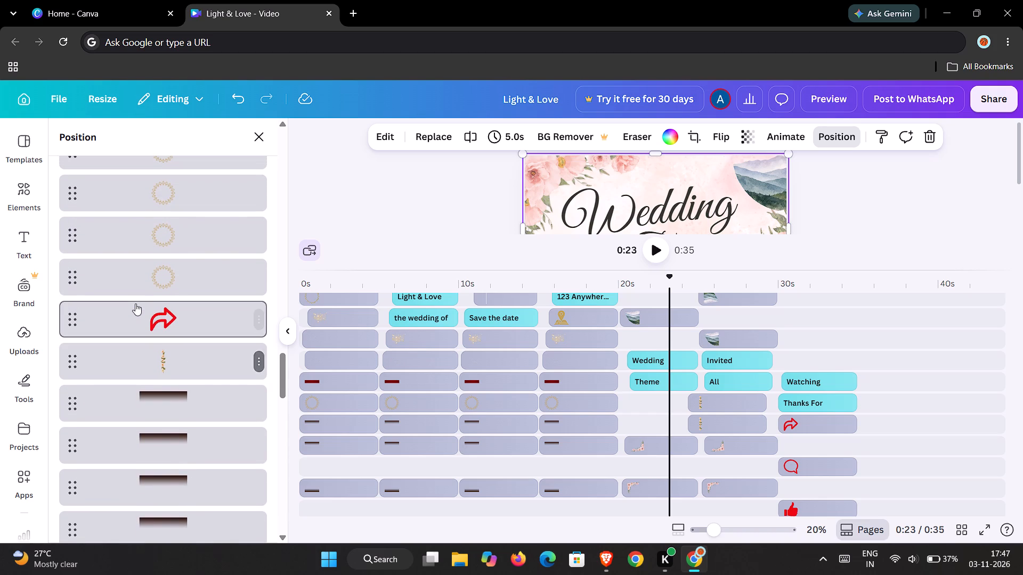
scroll(135, 303, "up", 2)
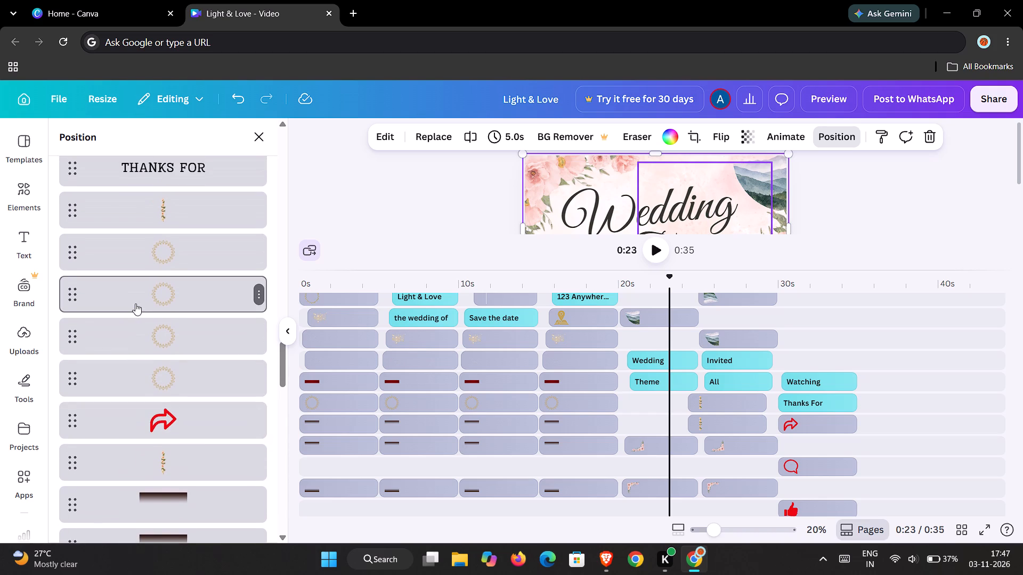
scroll(135, 303, "up", 2)
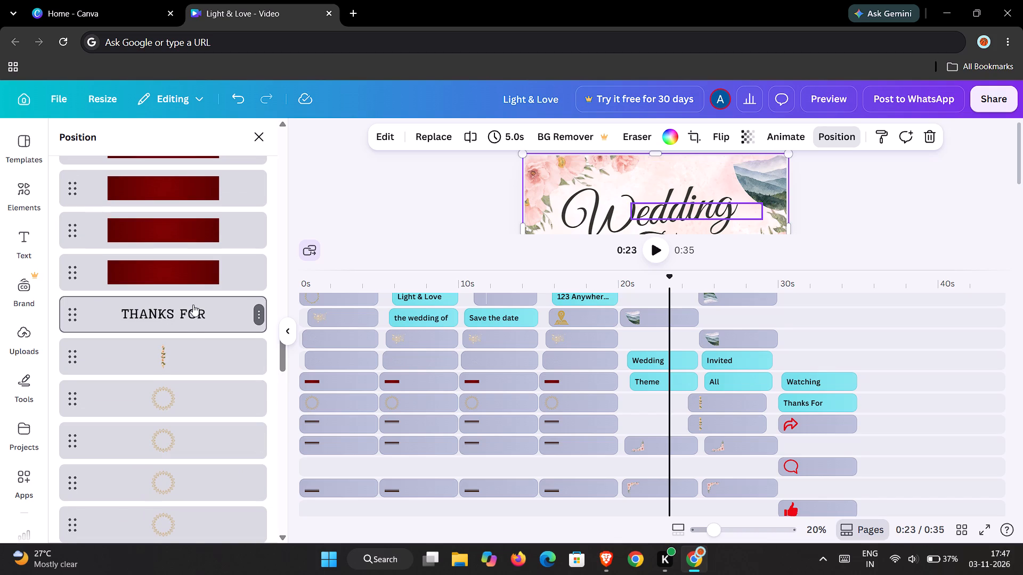
scroll(196, 358, "down", 1)
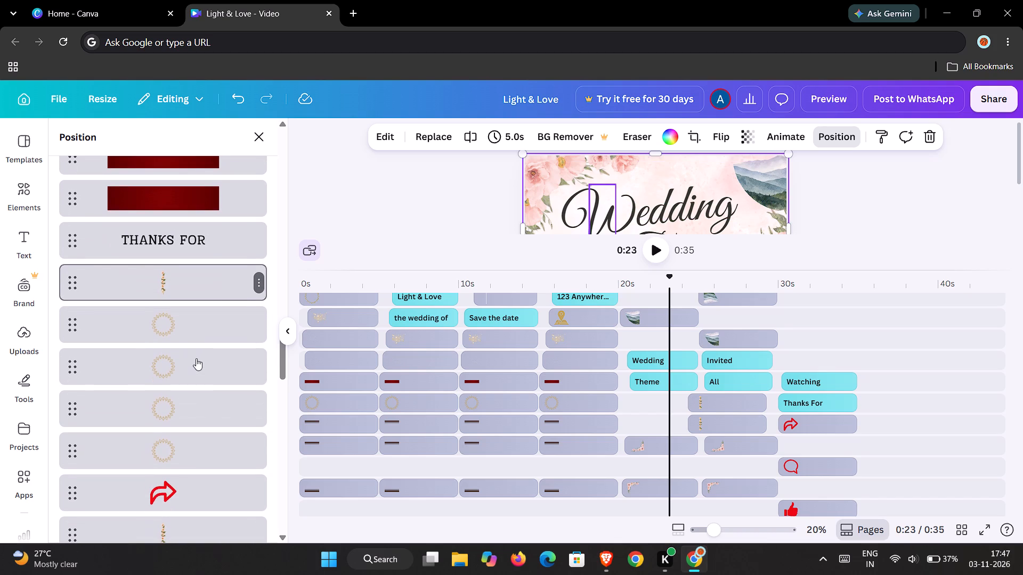
scroll(196, 358, "down", 1)
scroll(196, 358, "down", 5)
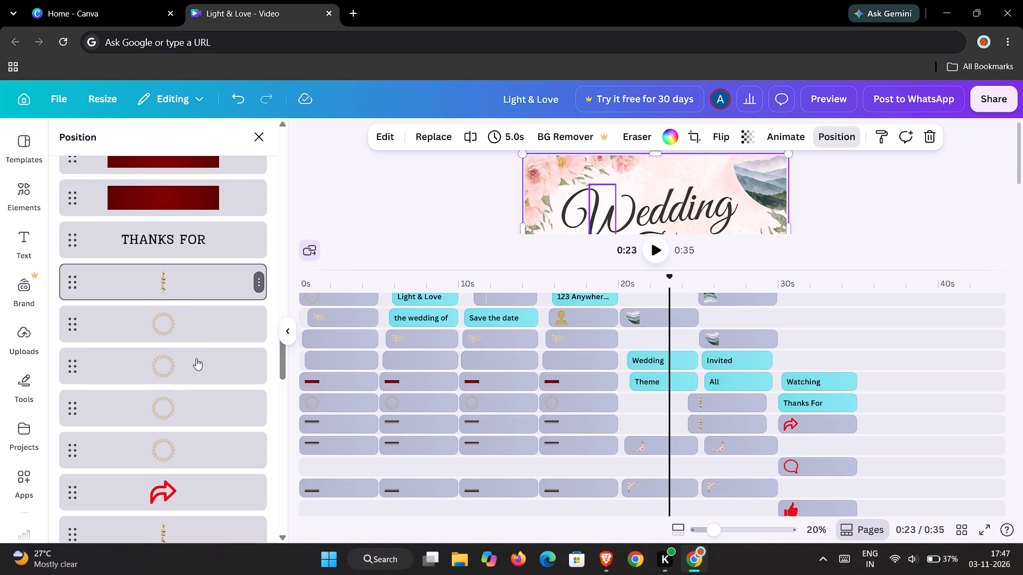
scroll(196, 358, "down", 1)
Search the elements library for flowers in place of nature and show all the matching graphics.
left_click(17, 199)
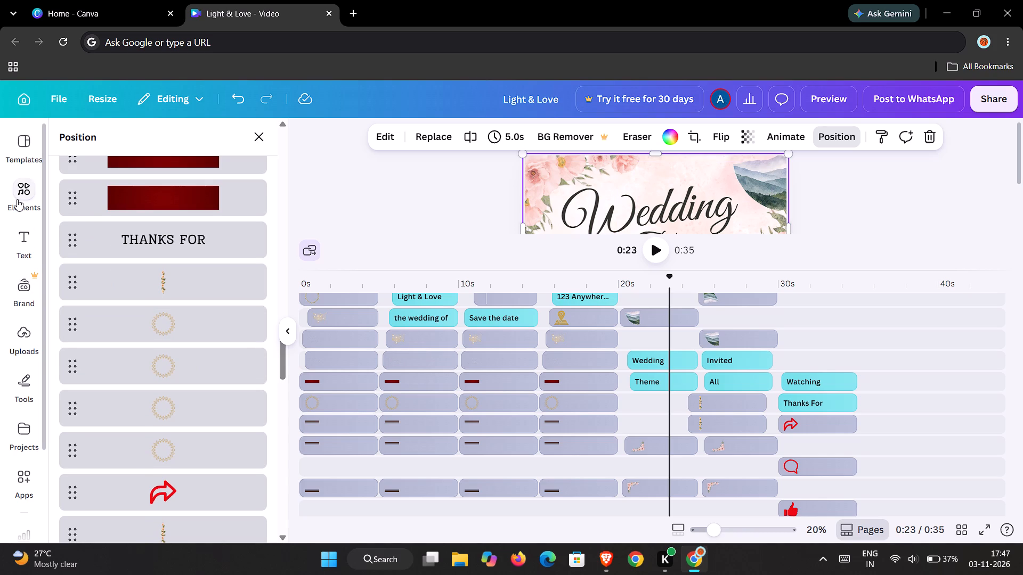
scroll(193, 319, "down", 2)
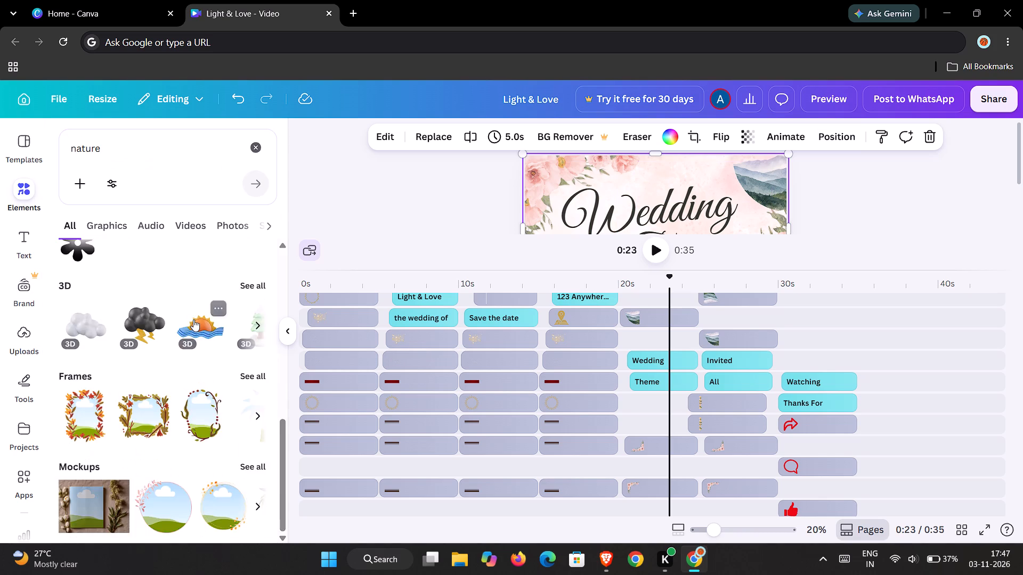
scroll(193, 319, "up", 4)
left_click(124, 132)
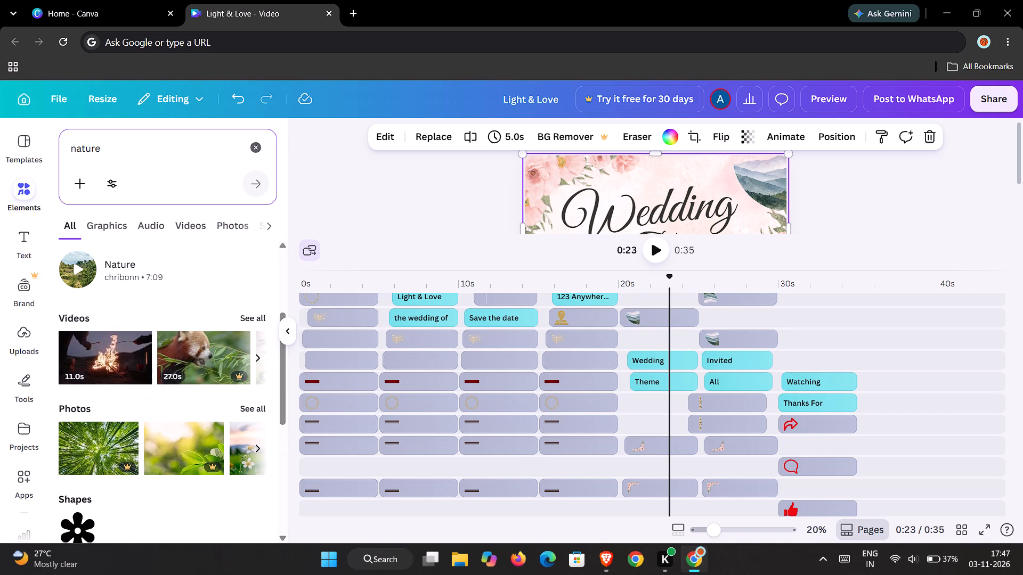
left_click(121, 150)
key("BackSpace")
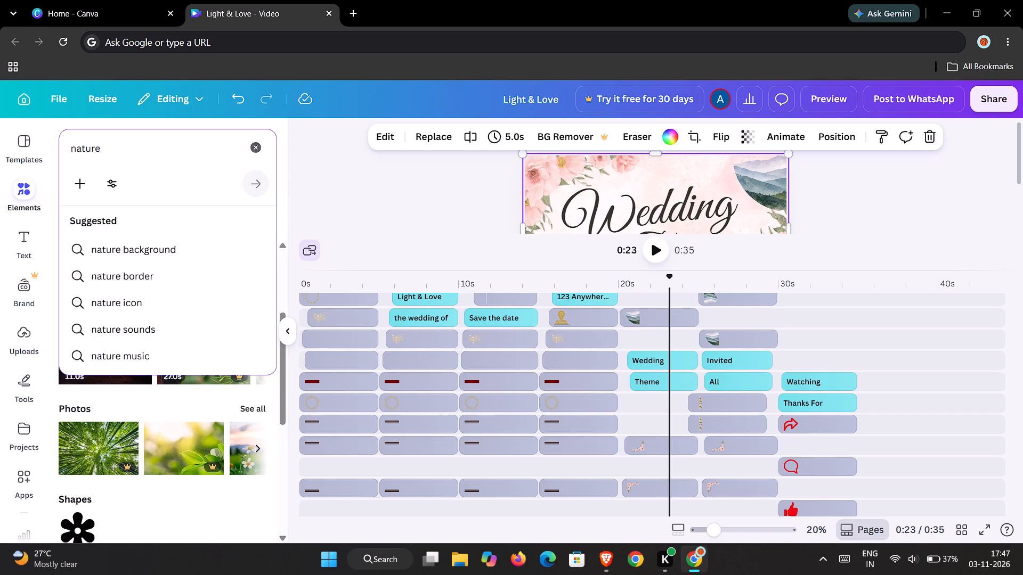
key("BackSpace")
key("BackSpace")
key("BackSpace")
key("BackSpace")
key("BackSpace")
key("BackSpace")
key("BackSpace")
type("f;")
key("BackSpace")
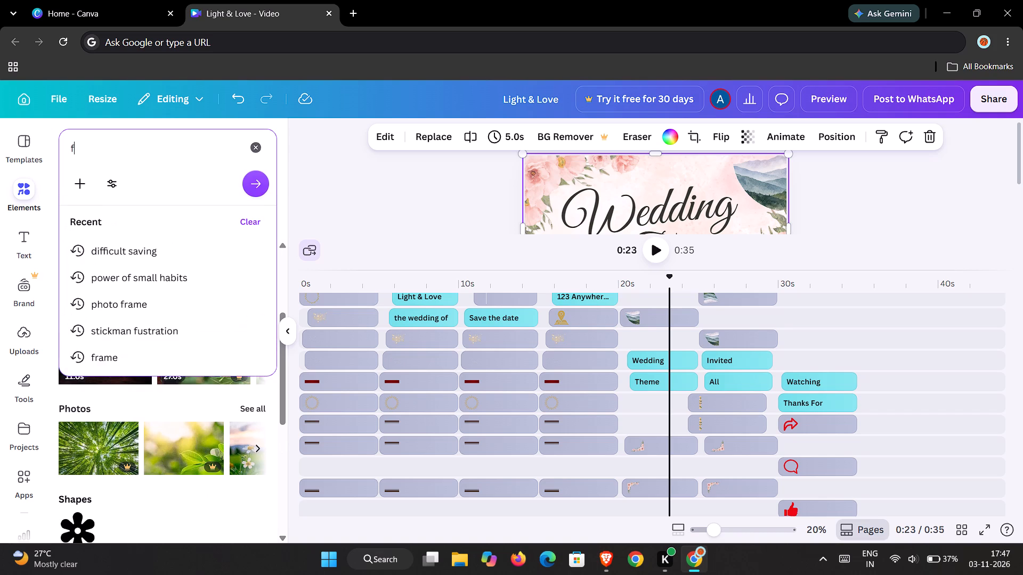
type("lo")
type("wers")
key("Return")
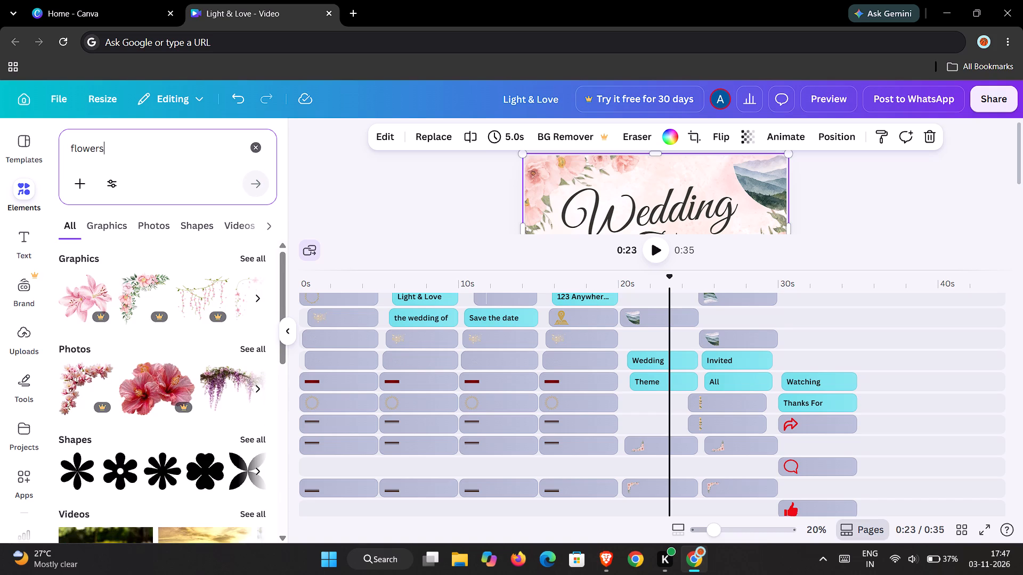
left_click(248, 254)
Browse the flower graphics for decorations that suit the pink watercolour closing page.
scroll(202, 344, "down", 1)
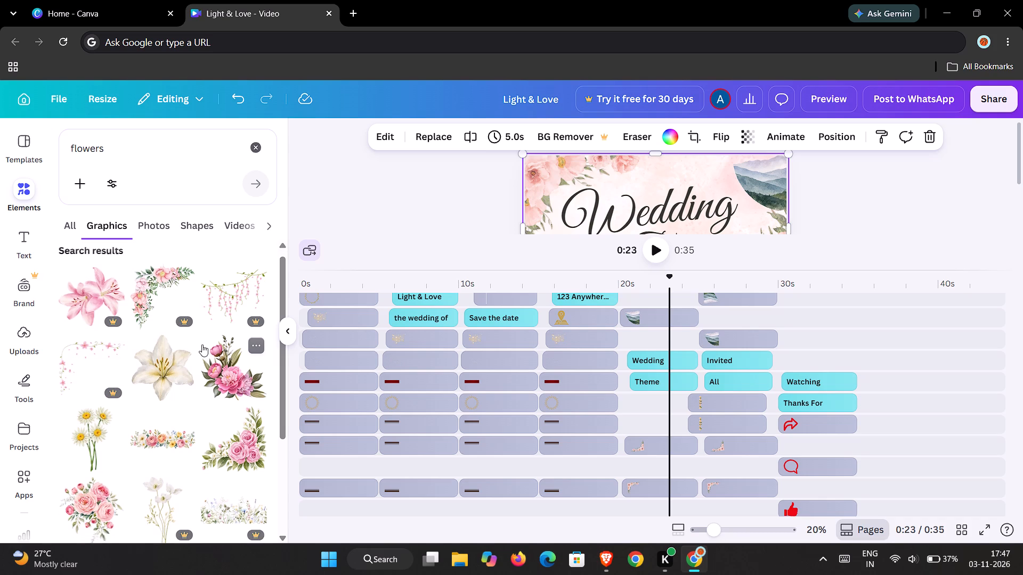
scroll(202, 344, "down", 1)
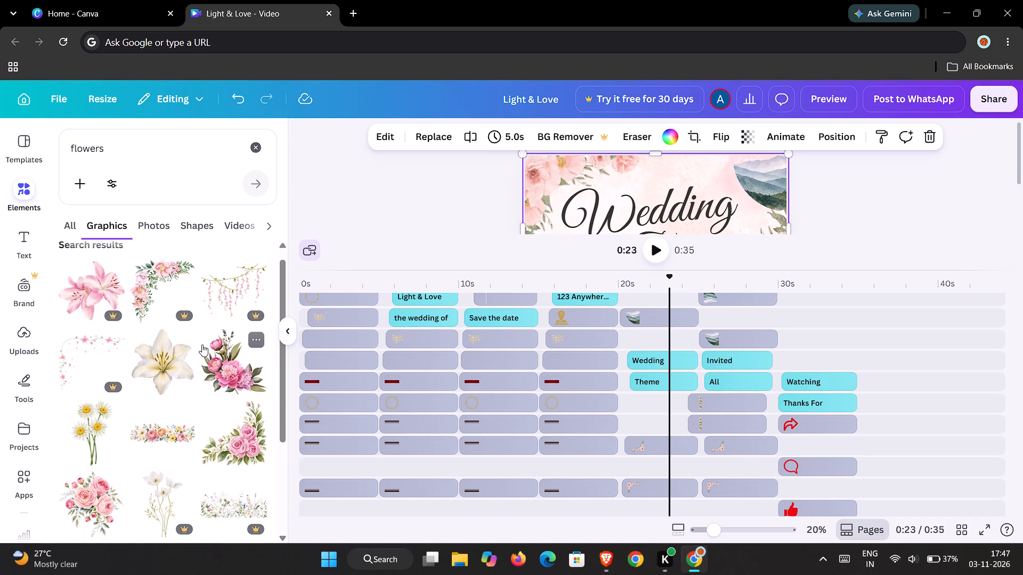
scroll(202, 344, "down", 1)
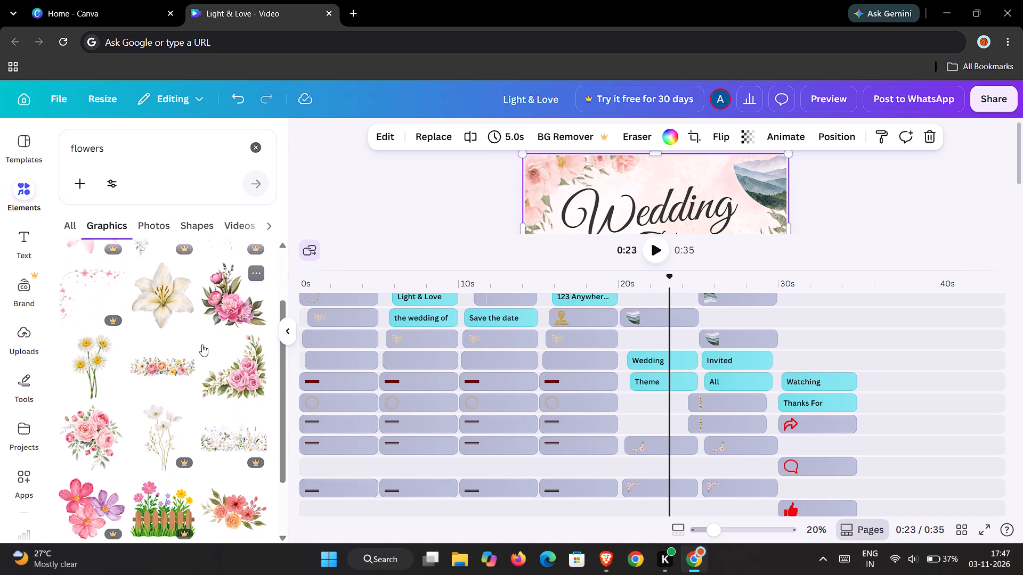
scroll(202, 344, "down", 1)
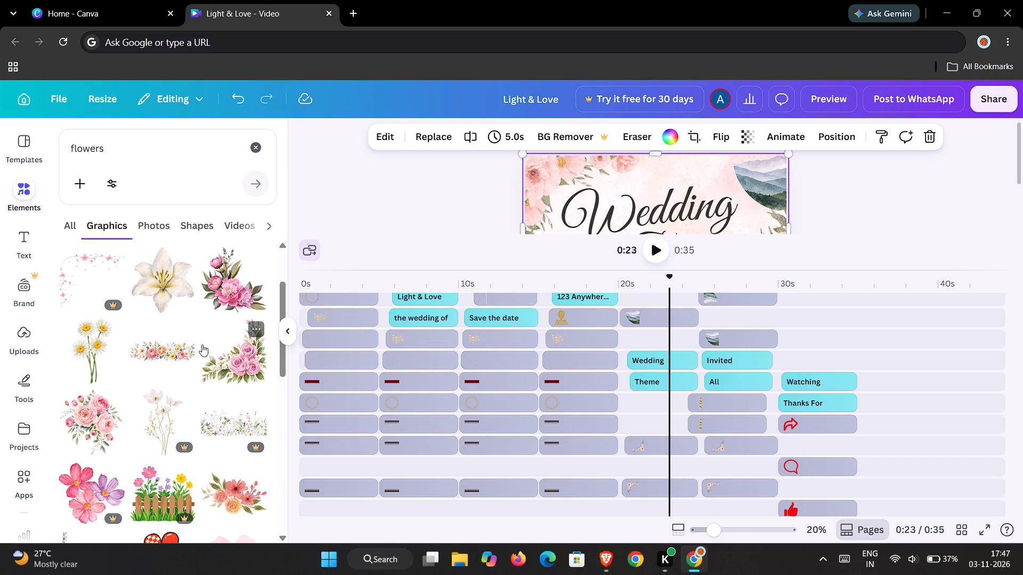
scroll(202, 344, "down", 1)
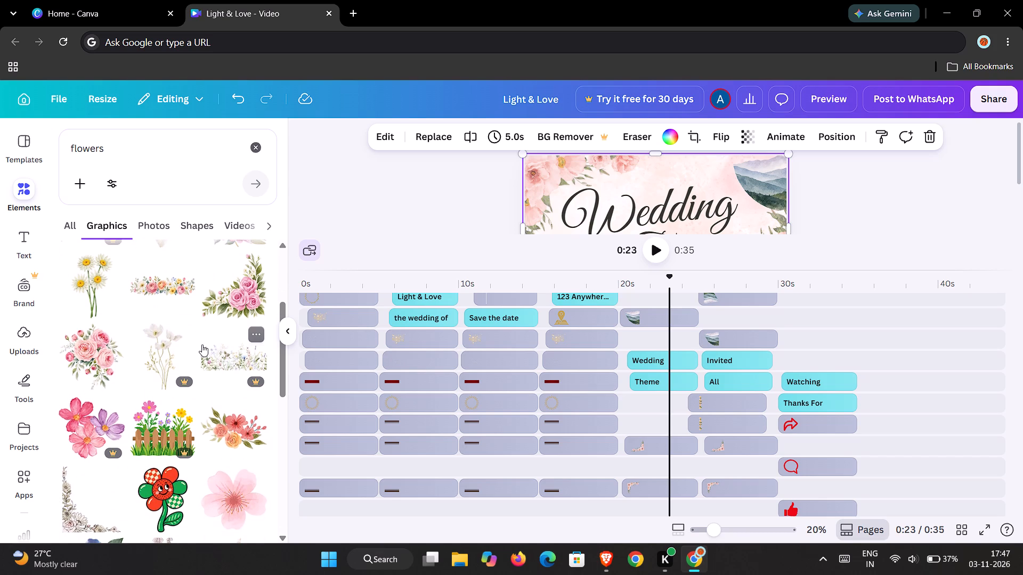
scroll(202, 344, "down", 2)
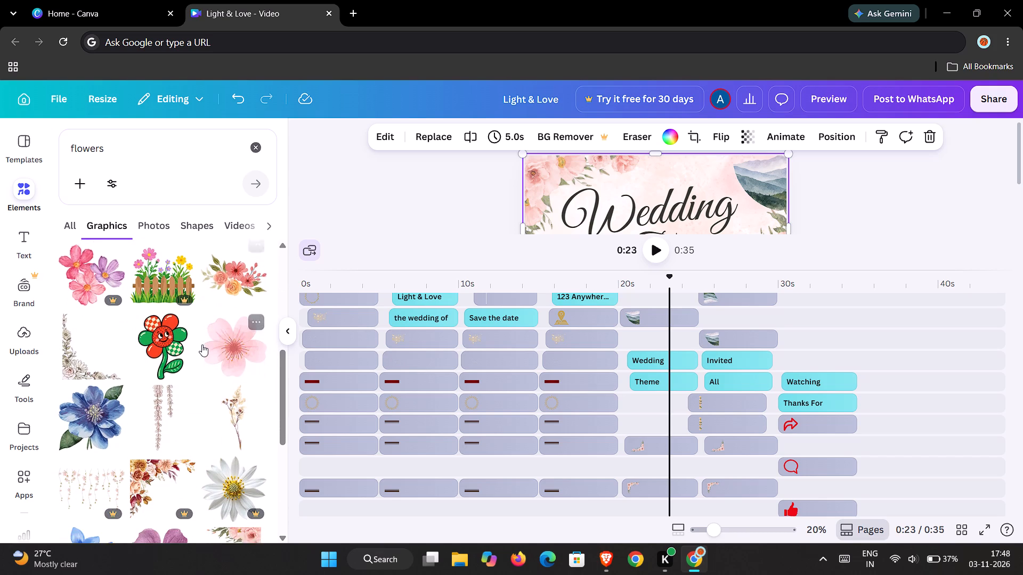
scroll(202, 344, "down", 2)
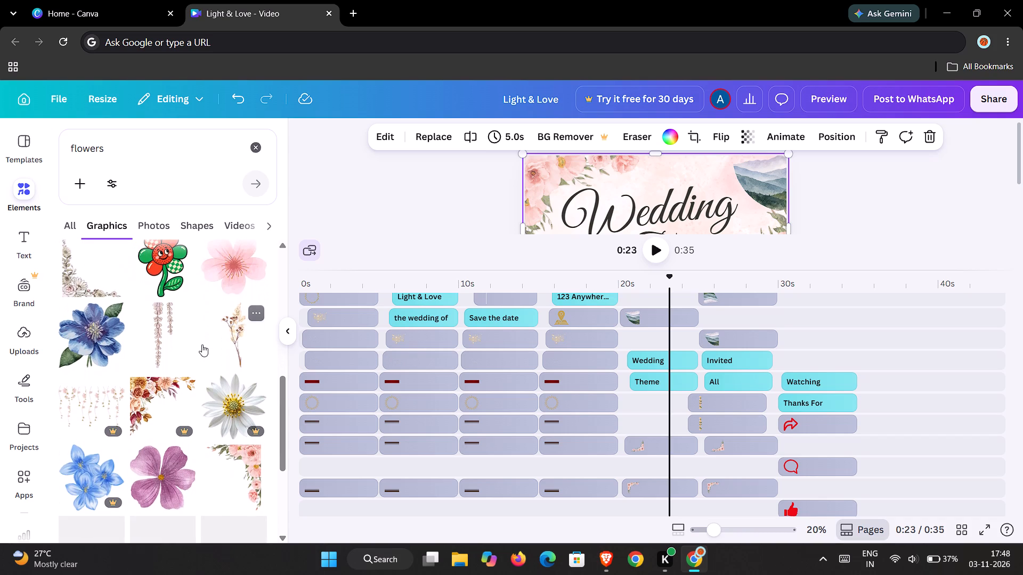
scroll(202, 344, "down", 1)
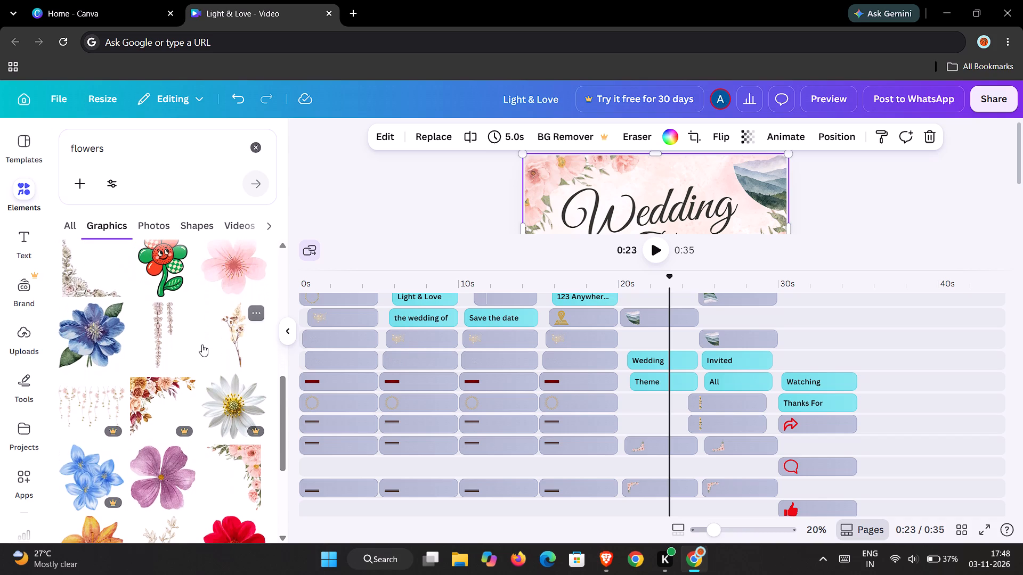
scroll(202, 344, "down", 1)
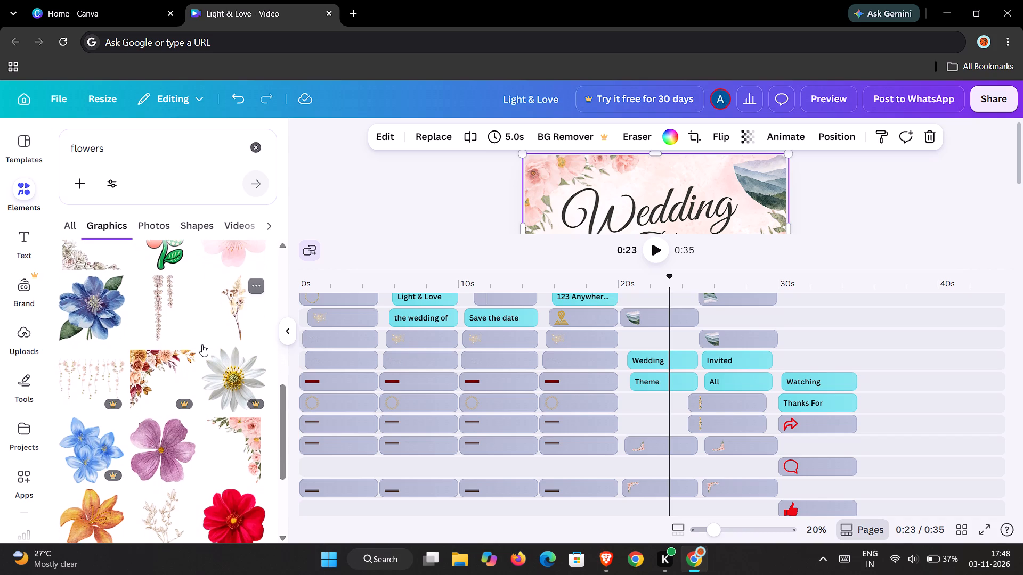
scroll(202, 344, "down", 1)
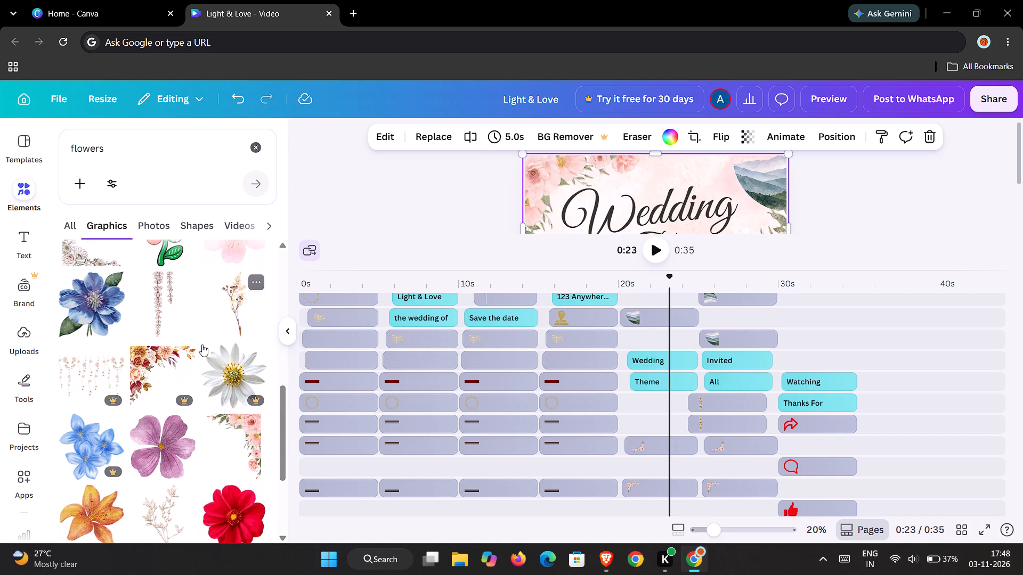
scroll(202, 344, "down", 1)
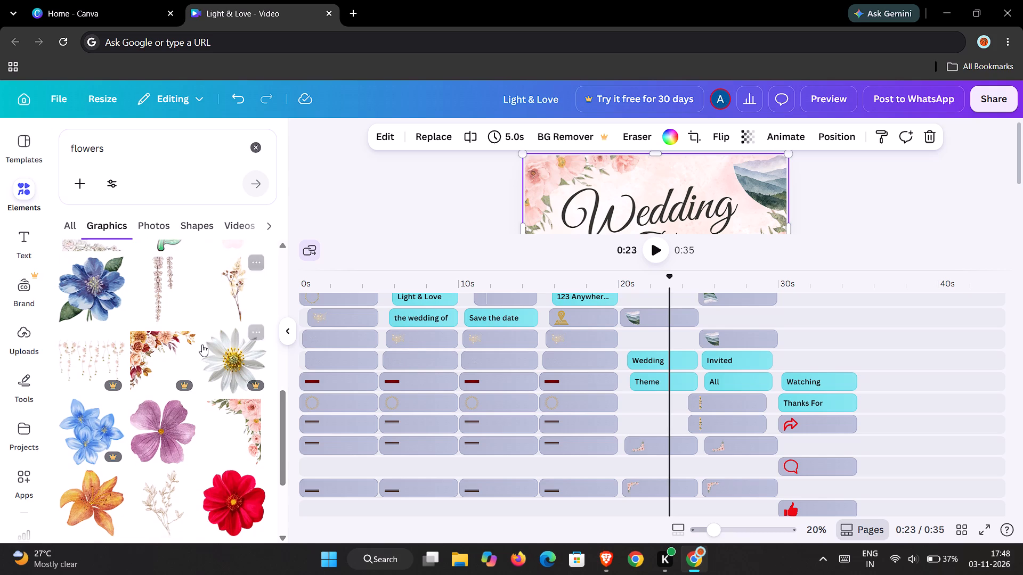
scroll(202, 344, "down", 2)
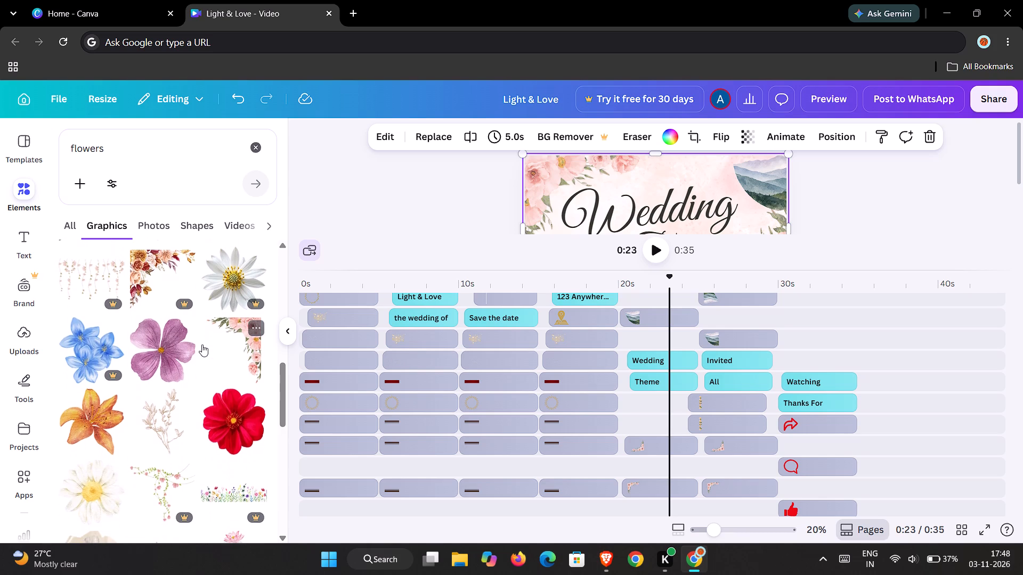
scroll(202, 344, "down", 1)
scroll(202, 344, "up", 7)
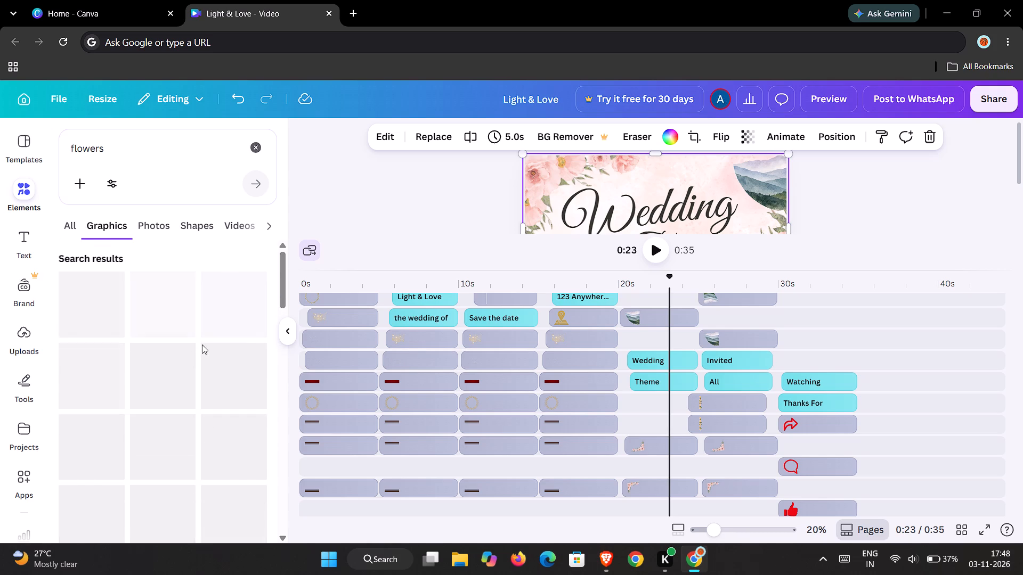
scroll(202, 344, "up", 2)
scroll(202, 344, "down", 1)
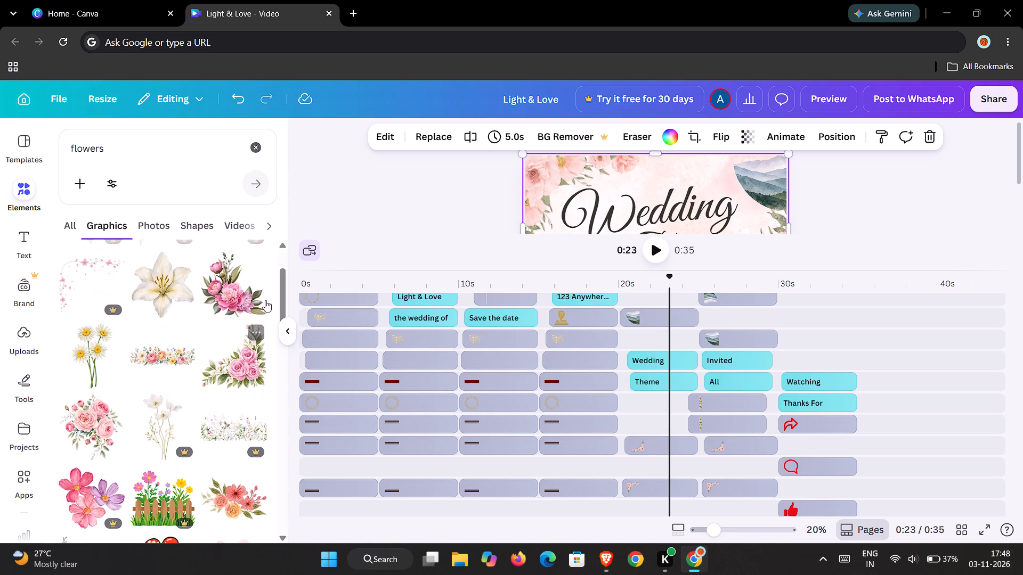
Add the pink rose bouquet graphic at 0:33 on the Thanks for Watching page and place it left of the text.
left_click(672, 278)
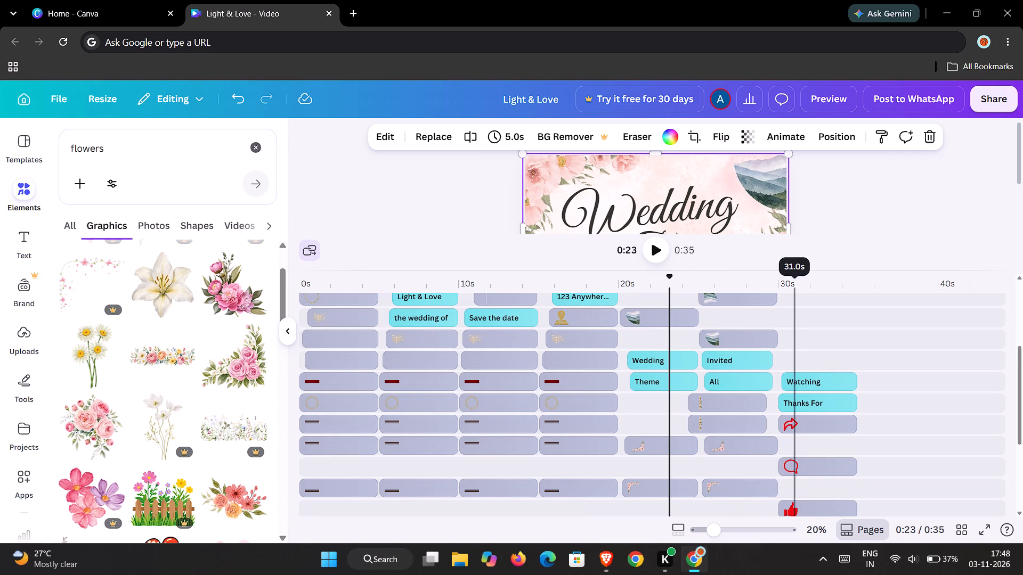
left_click(832, 279)
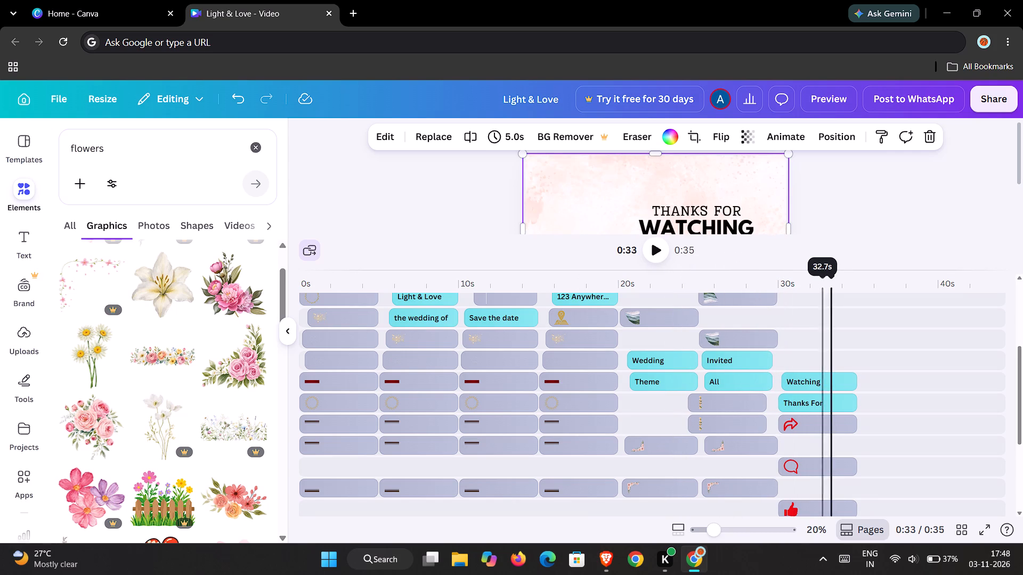
left_click_drag(804, 274, 803, 365)
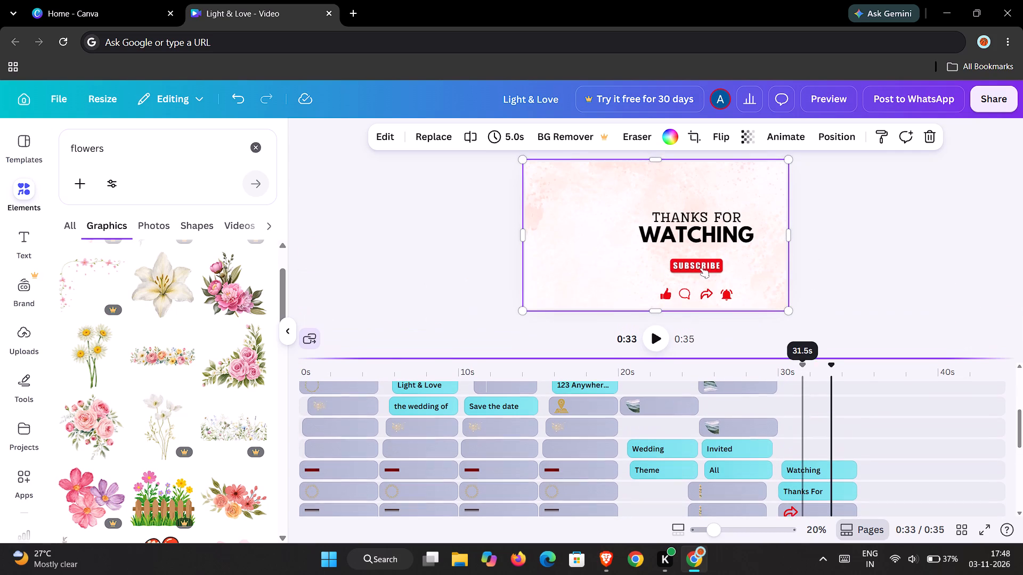
left_click_drag(803, 365, 804, 363)
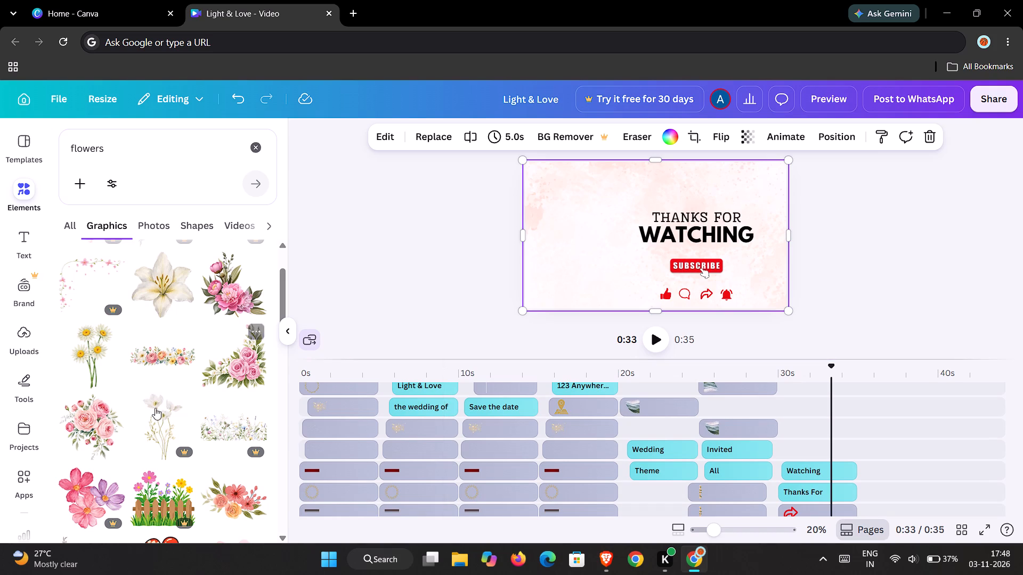
left_click(102, 417)
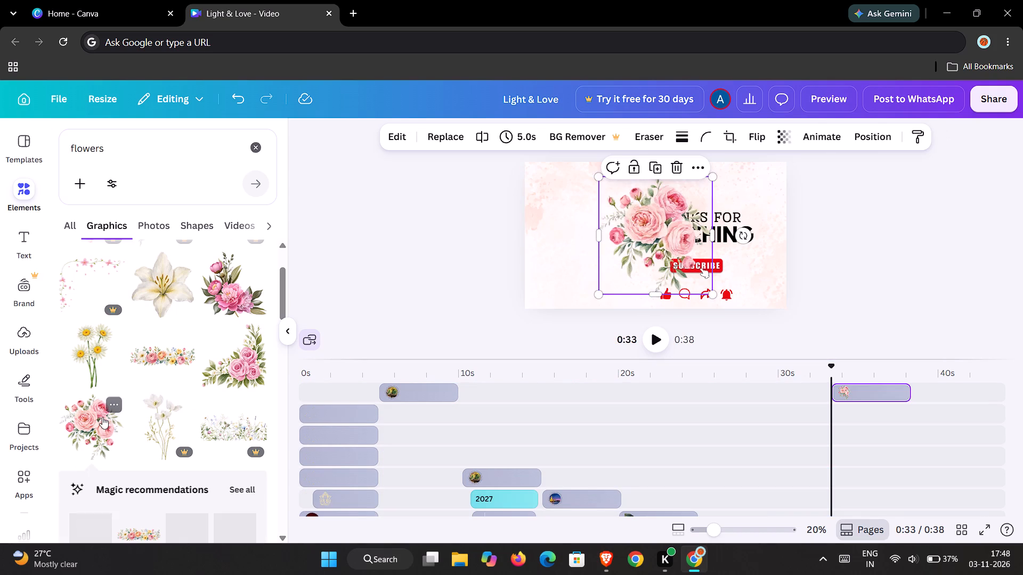
left_click_drag(660, 247, 631, 250)
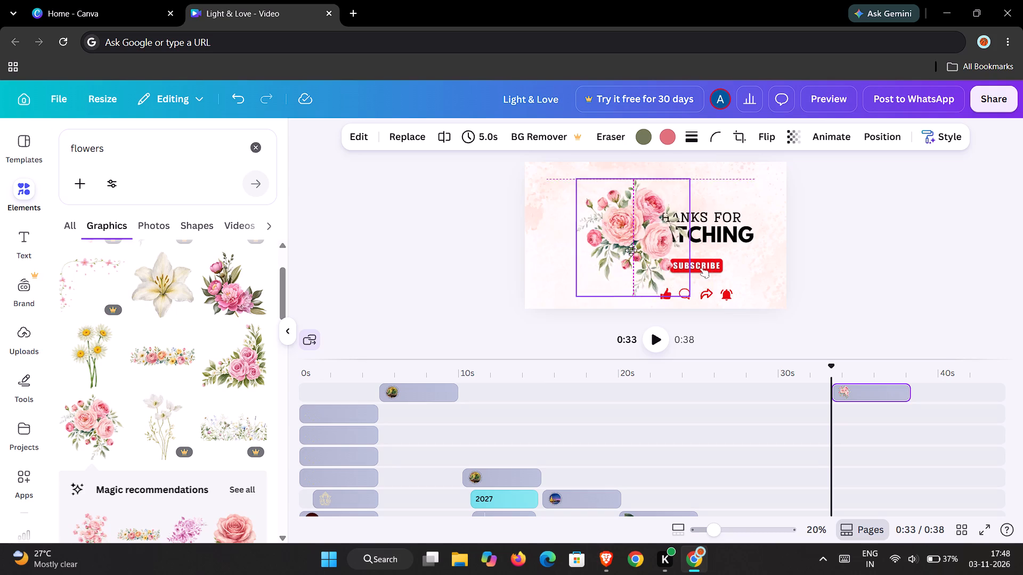
left_click_drag(631, 250, 586, 275)
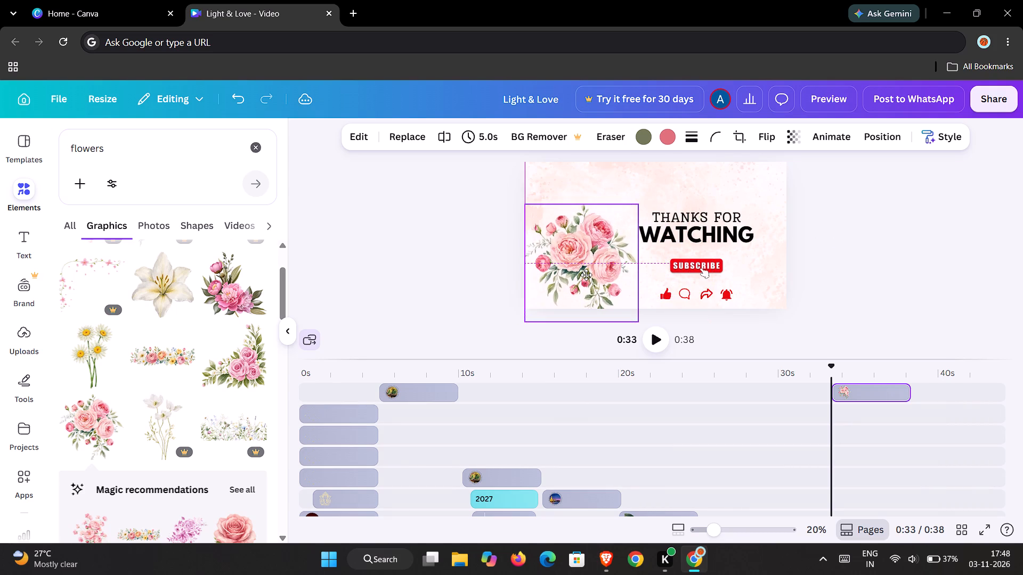
left_click_drag(586, 275, 581, 323)
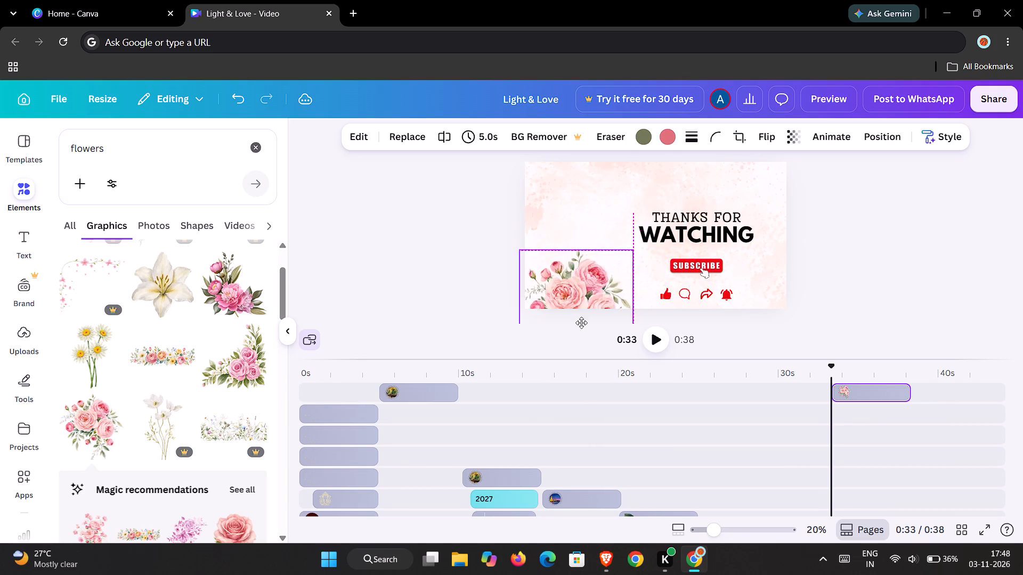
left_click_drag(581, 323, 588, 283)
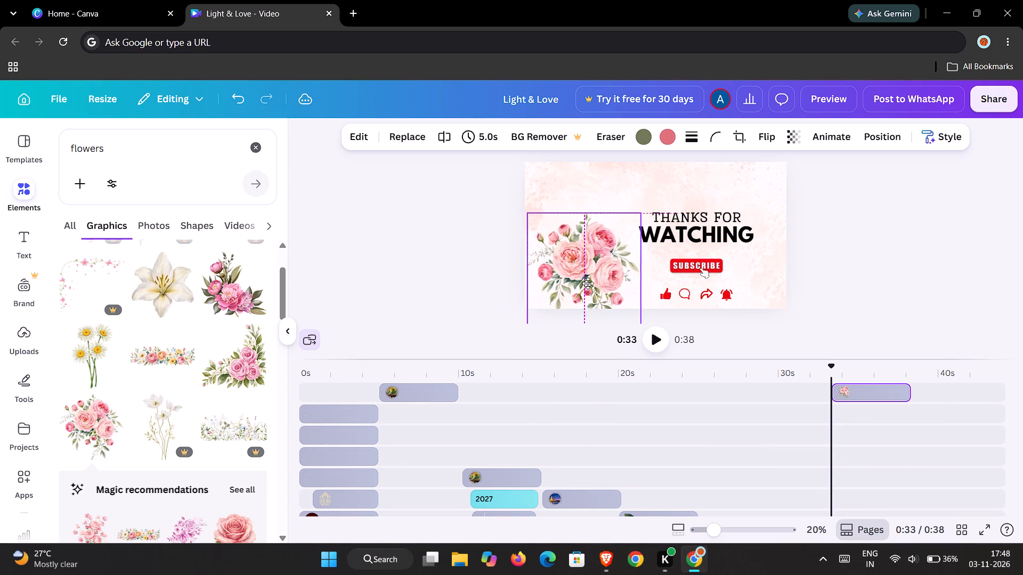
left_click_drag(588, 283, 590, 262)
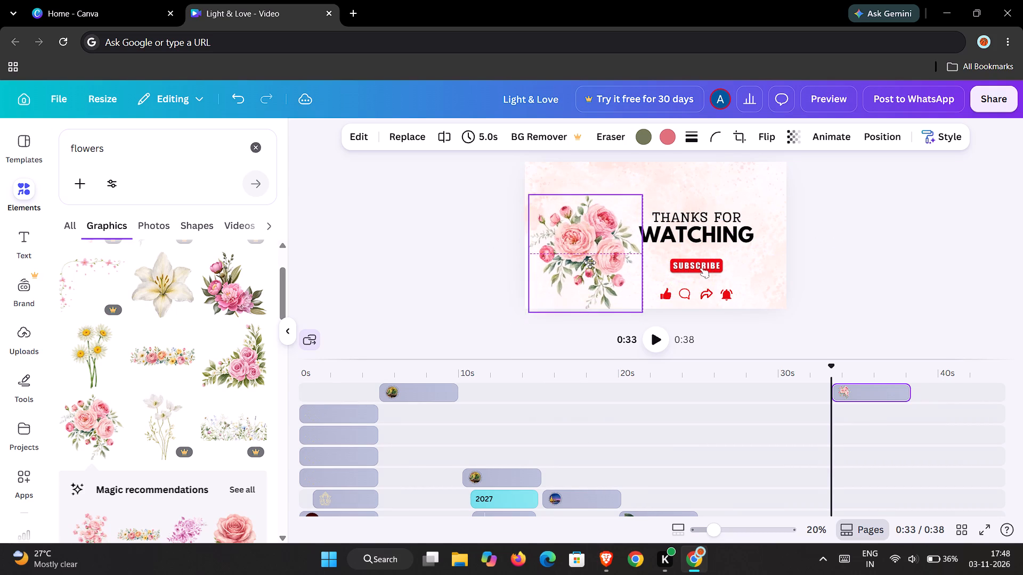
left_click_drag(590, 262, 590, 256)
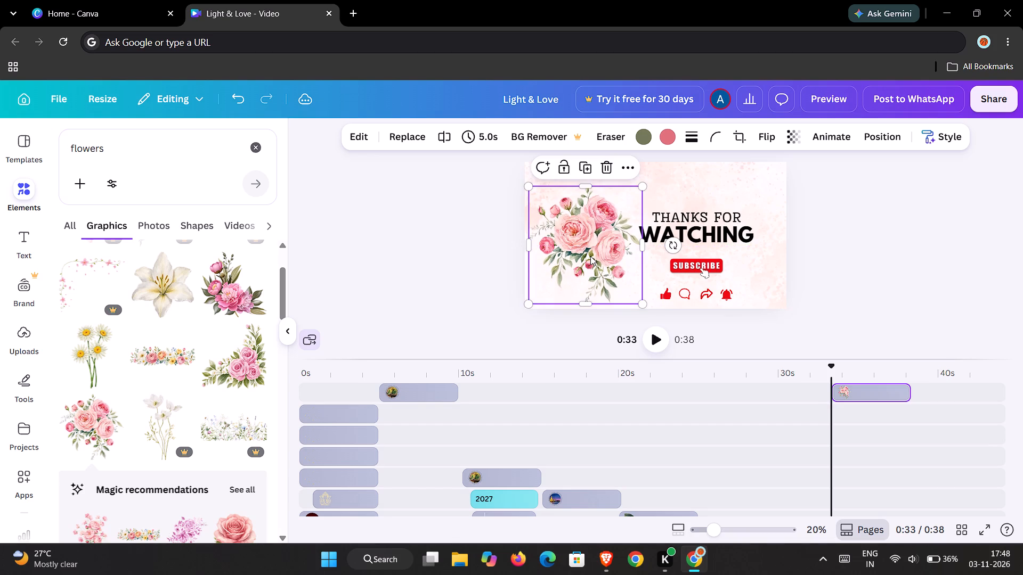
Add the multicoloured floral garland graphic at 0:33 on the Thanks for Watching page and try positions for it over the page.
left_click(154, 347)
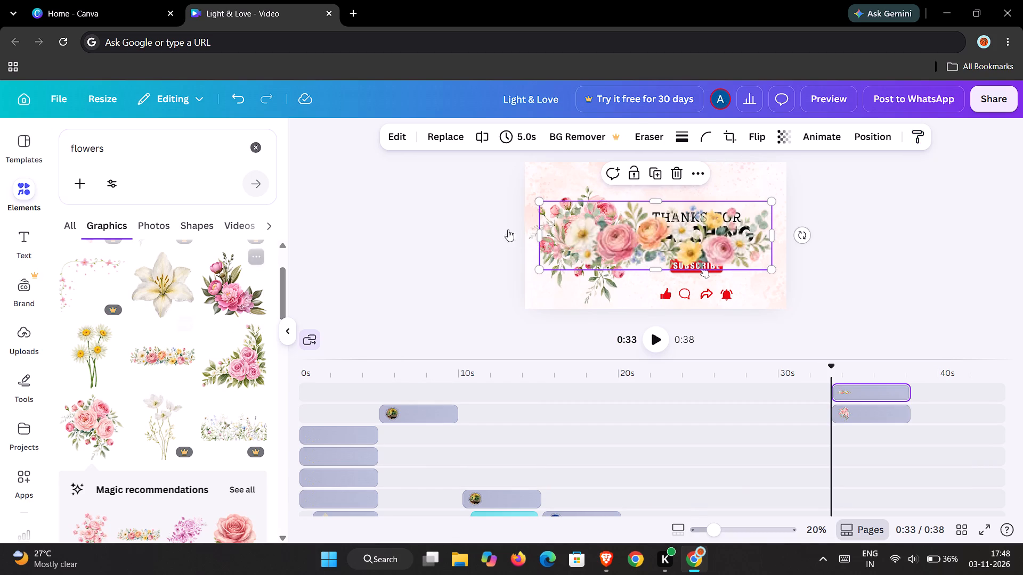
left_click_drag(591, 232, 565, 115)
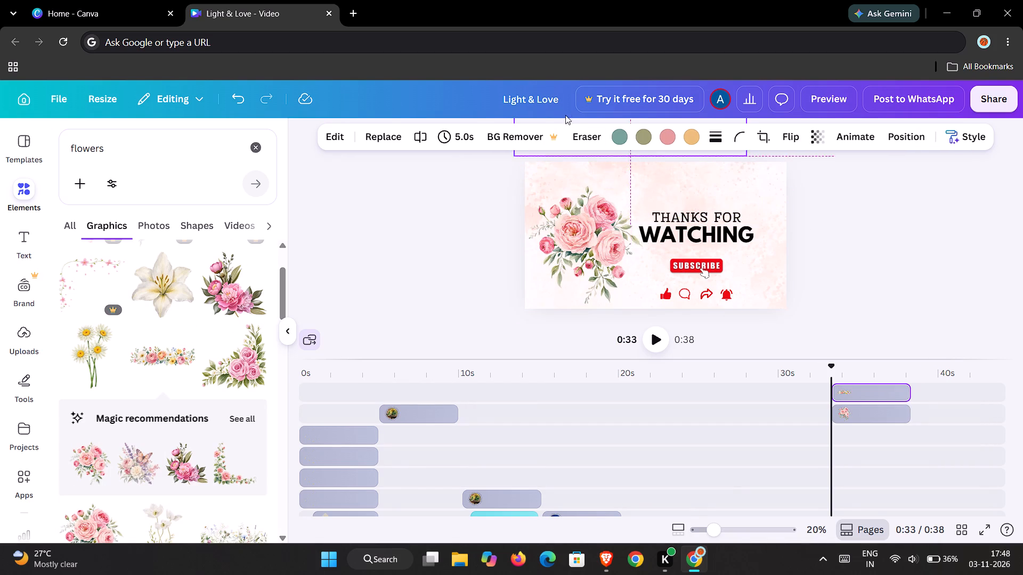
left_click_drag(565, 115, 637, 297)
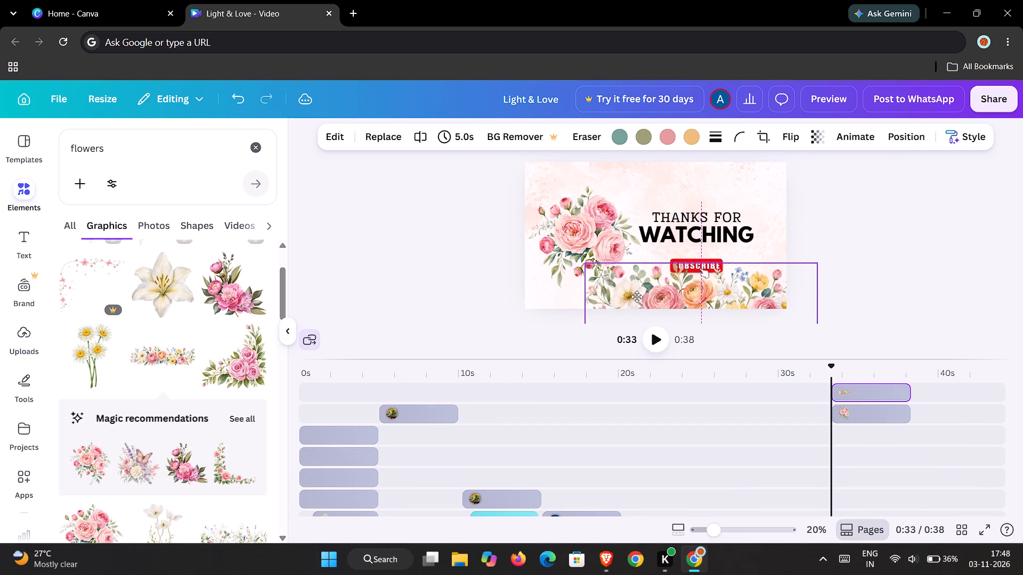
left_click_drag(637, 297, 647, 224)
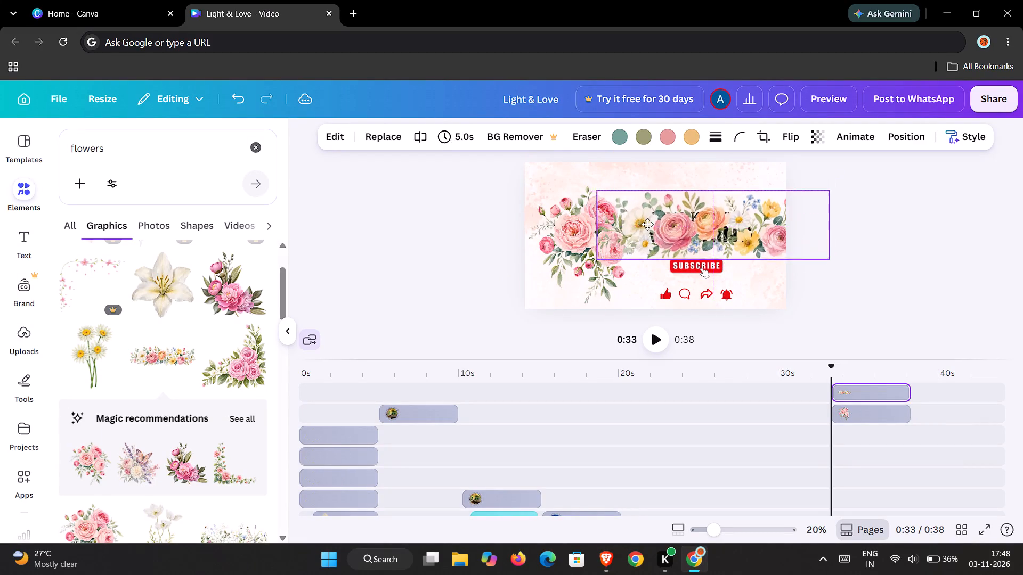
left_click_drag(647, 224, 599, 228)
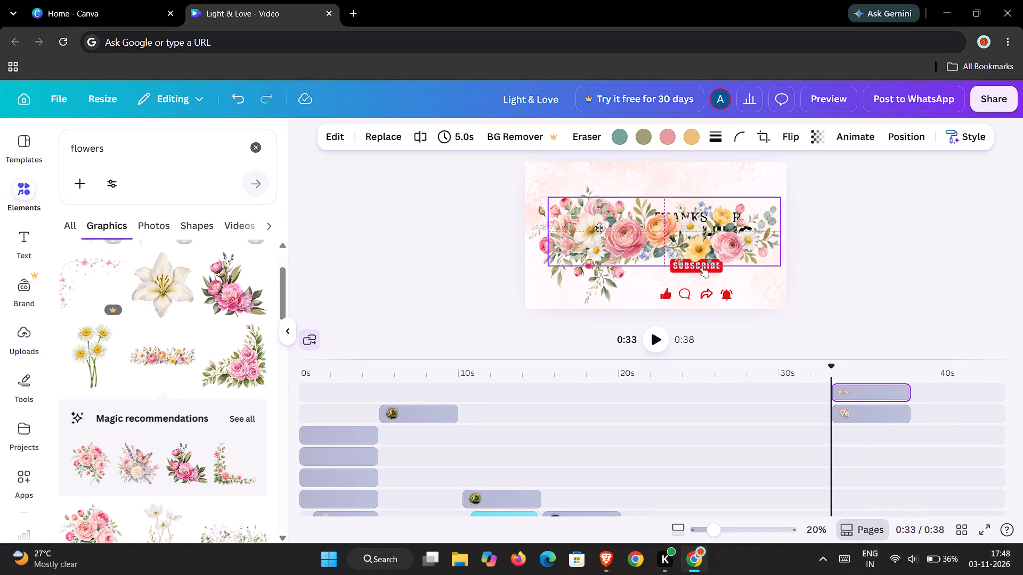
left_click_drag(599, 228, 567, 202)
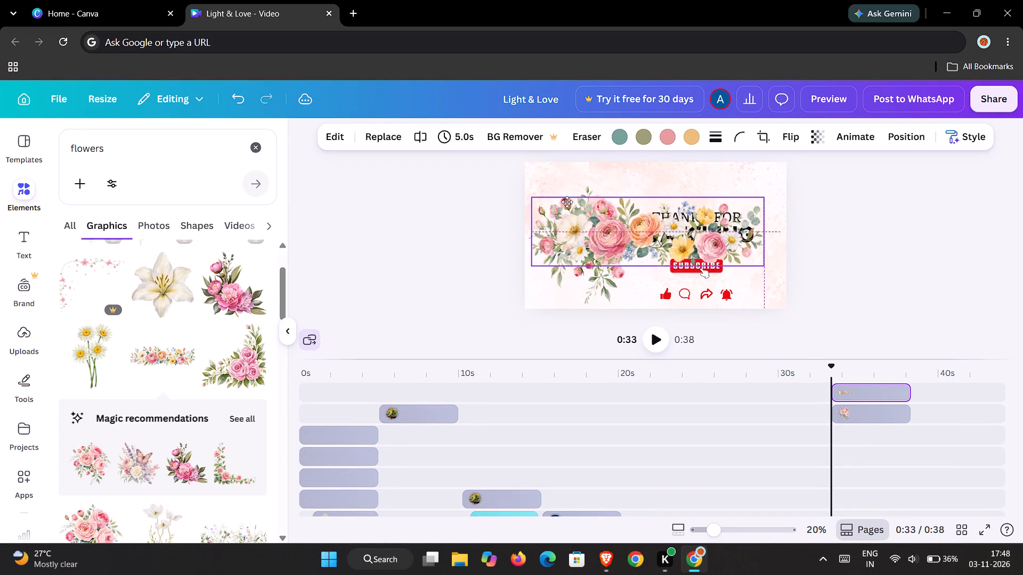
left_click_drag(567, 202, 607, 200)
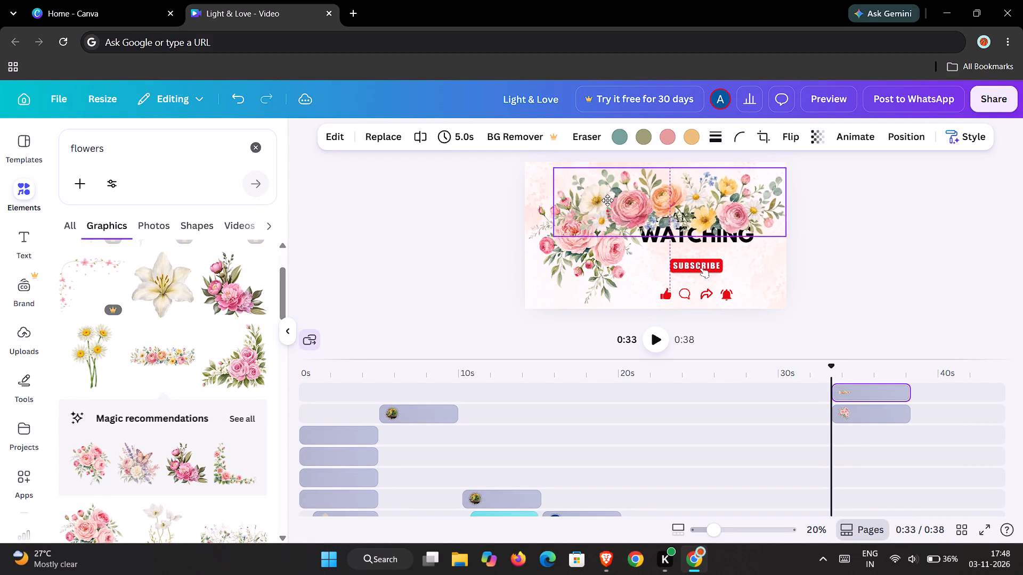
left_click_drag(607, 200, 608, 229)
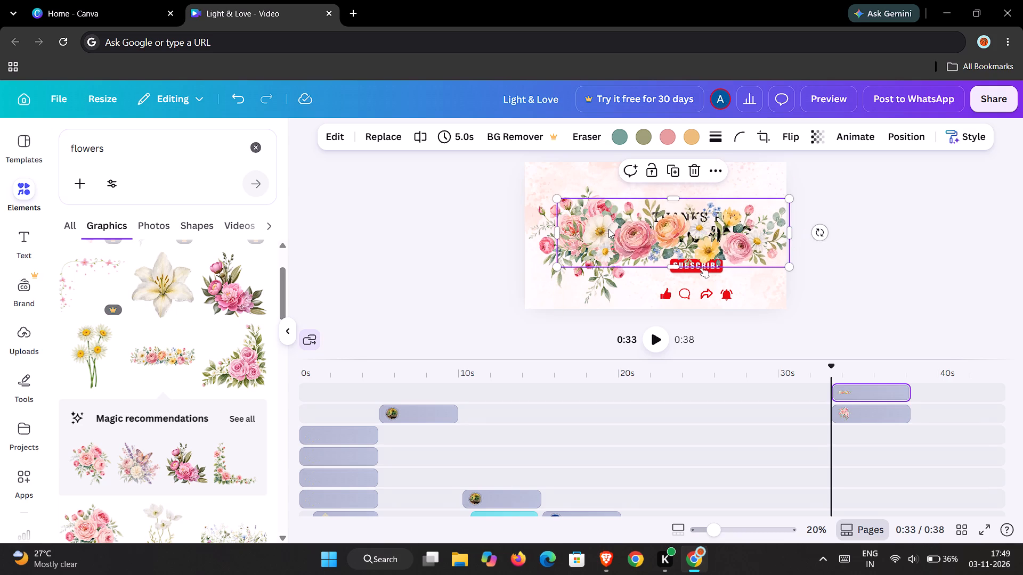
Rotate the floral garland to vertical and place it along the page's right edge, partly off the page, clear of the text.
left_click_drag(817, 234, 816, 234)
left_click_drag(816, 234, 675, 332)
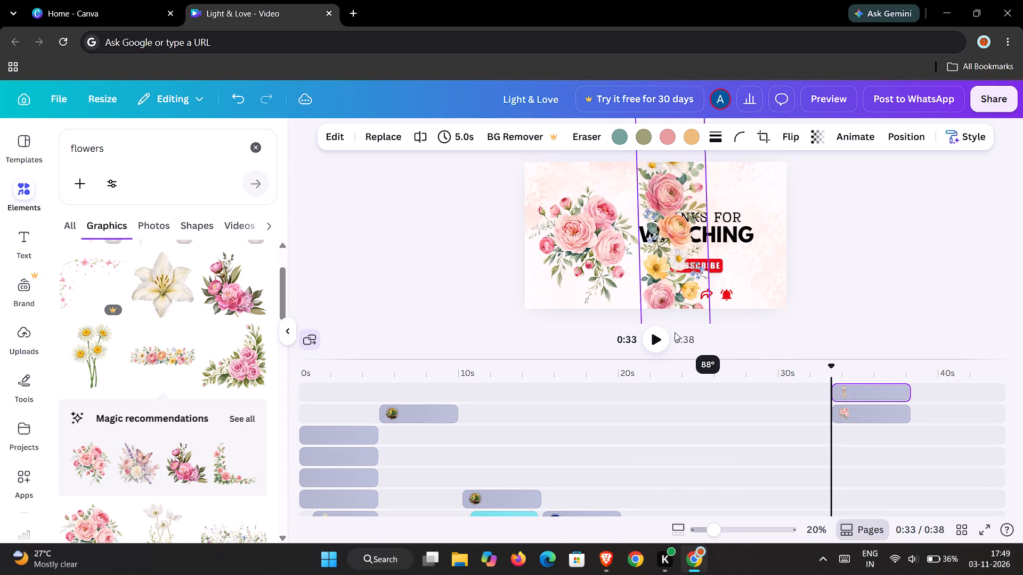
left_click_drag(675, 332, 670, 333)
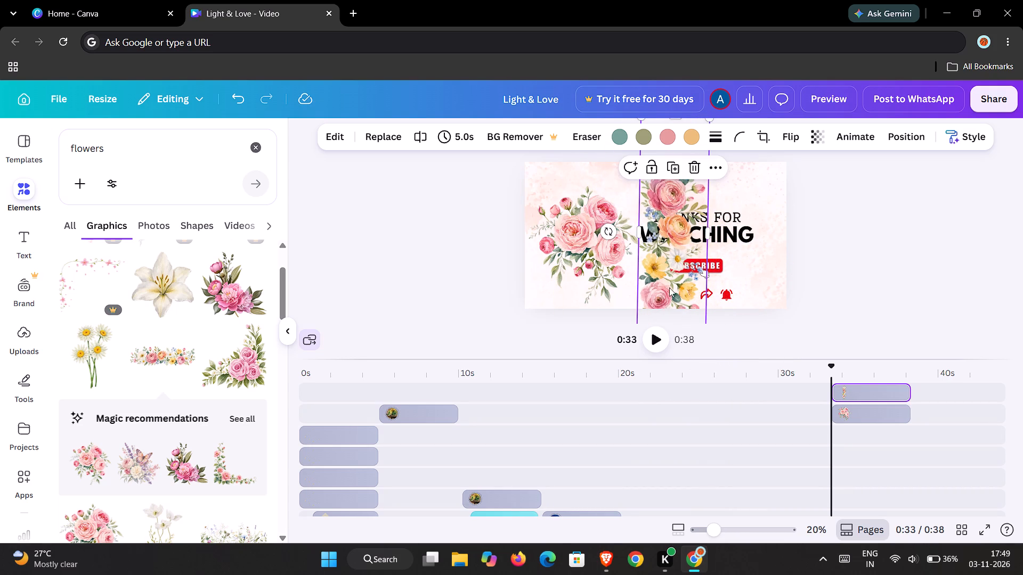
left_click_drag(669, 278, 747, 275)
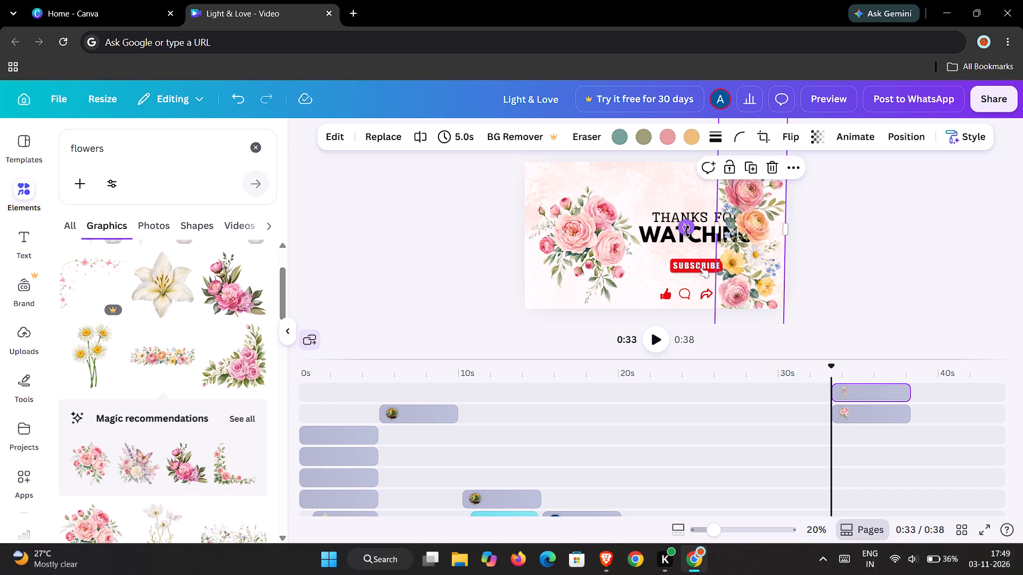
left_click(687, 229)
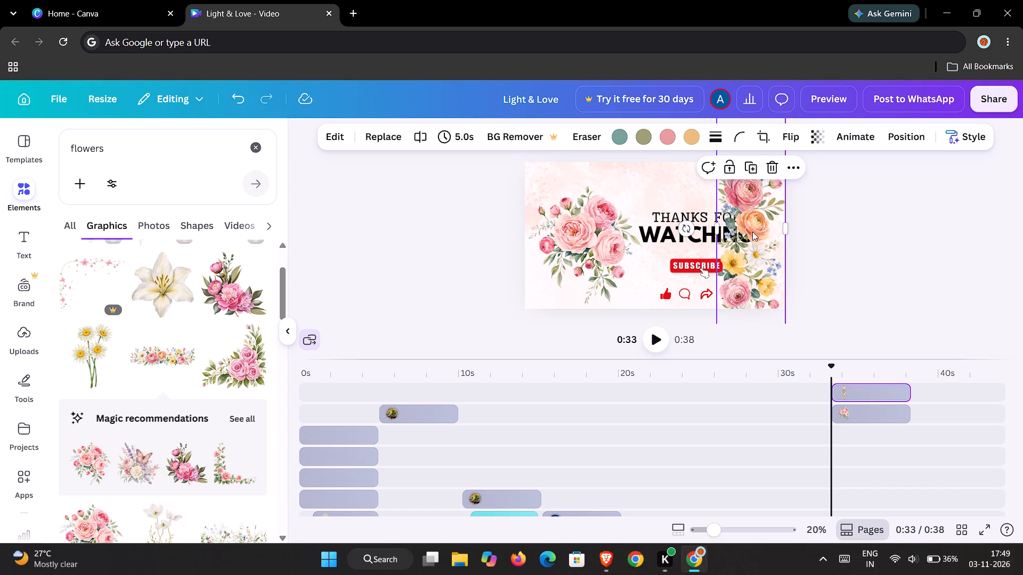
left_click_drag(752, 232, 783, 235)
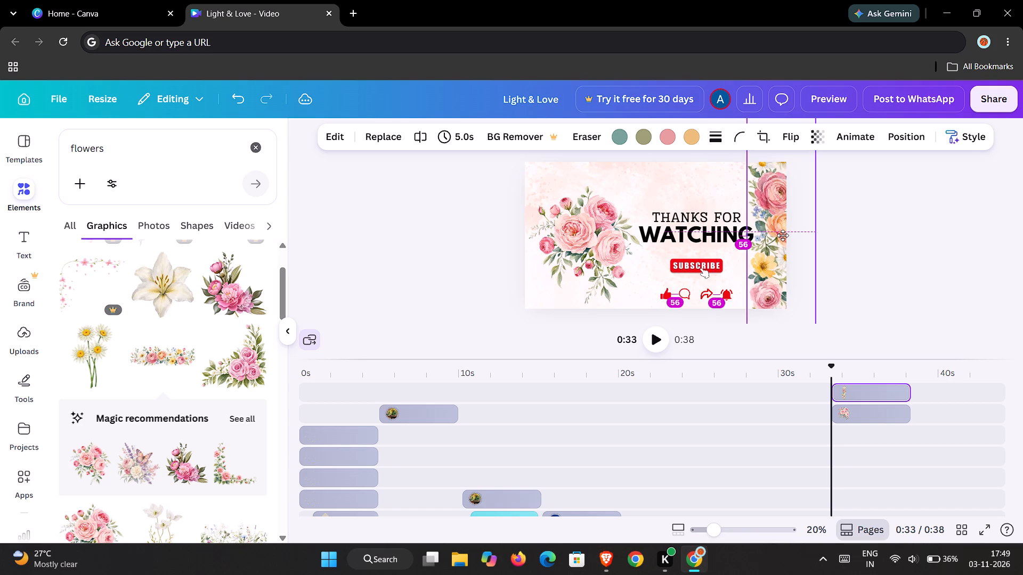
left_click_drag(783, 235, 784, 236)
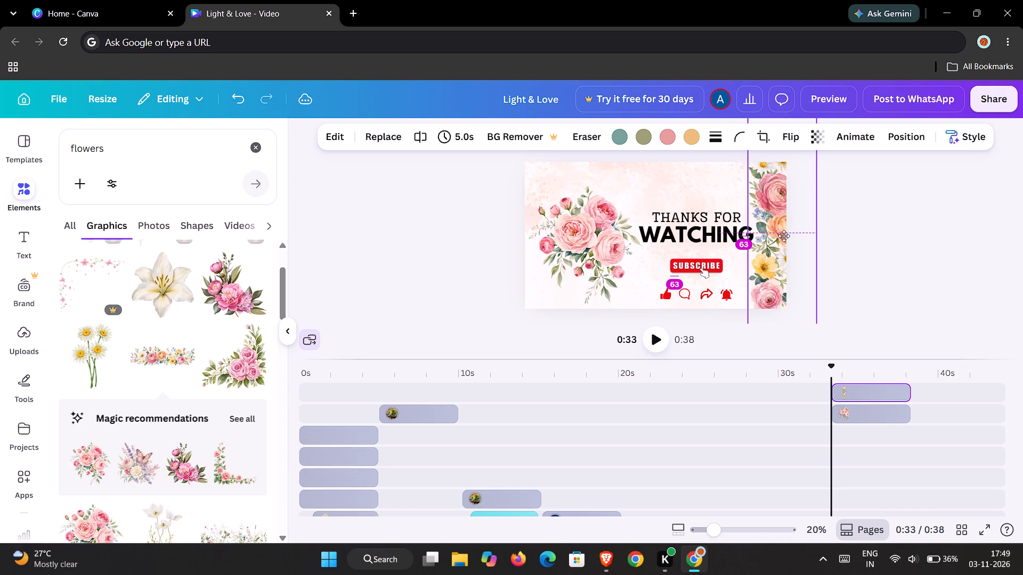
left_click_drag(784, 236, 783, 234)
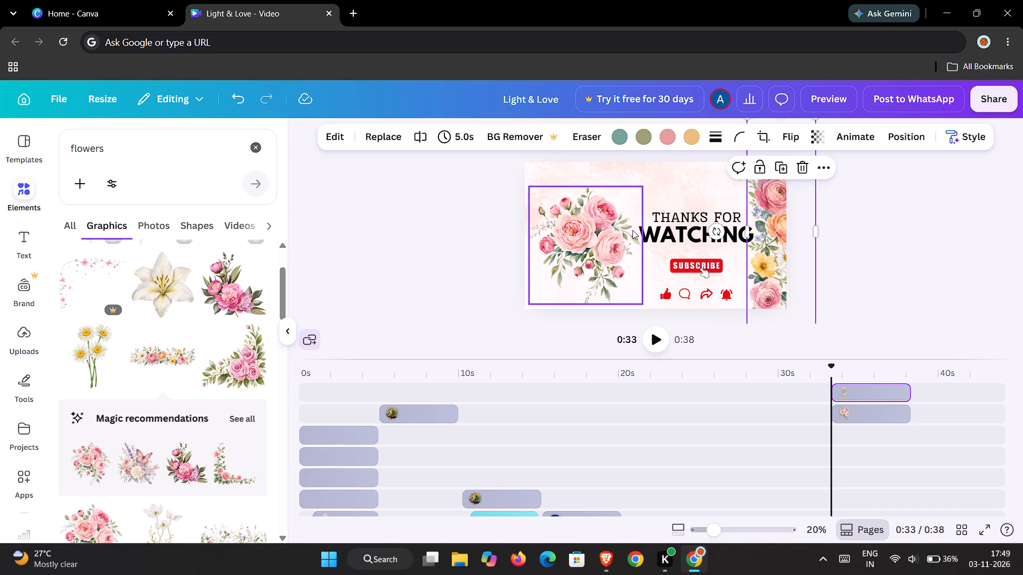
left_click(643, 193)
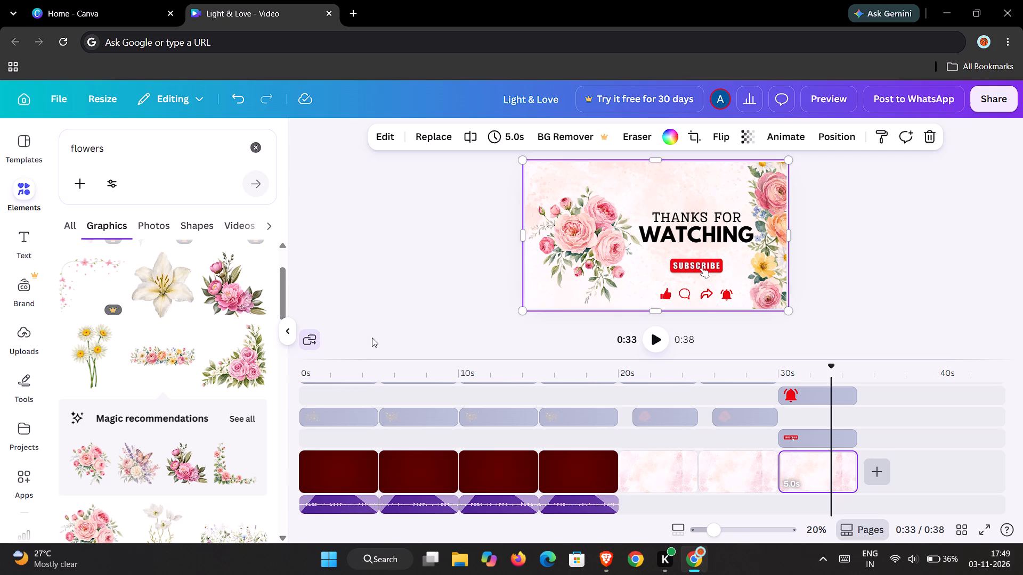
Find the hanging flower vine graphic among the flower results and place it in the closing page's upper-left corner.
scroll(124, 320, "down", 2)
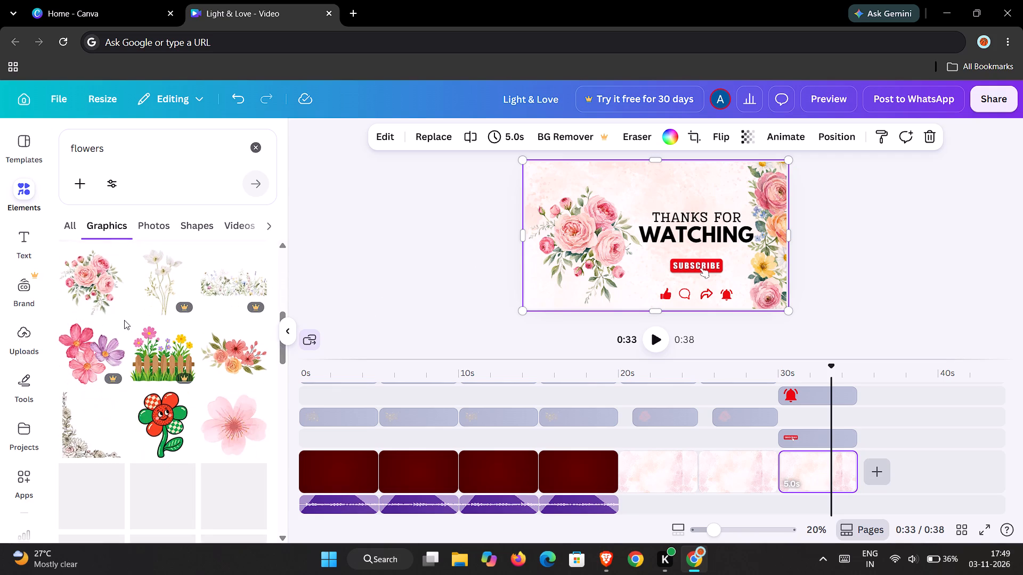
scroll(124, 320, "down", 3)
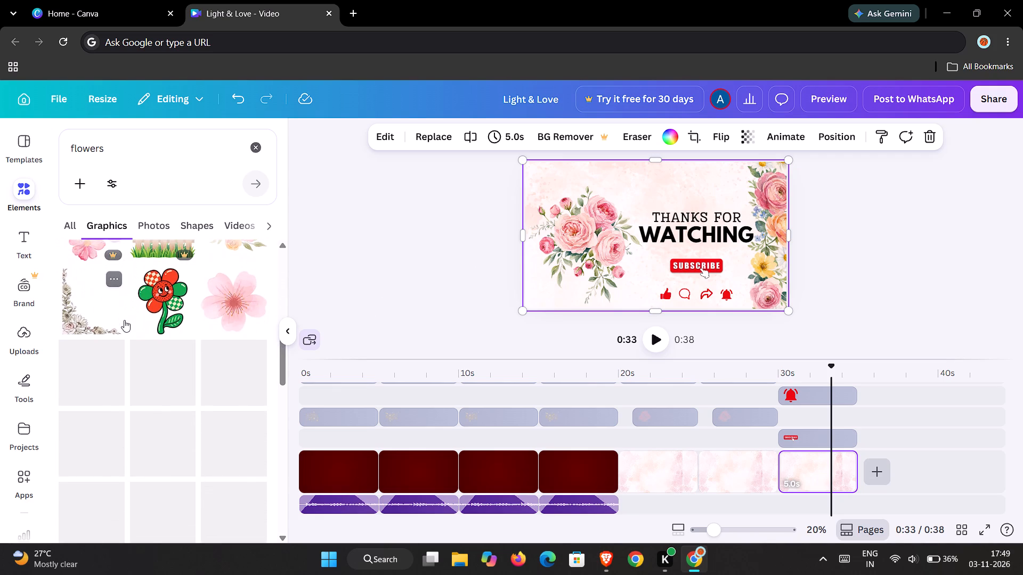
scroll(124, 320, "down", 2)
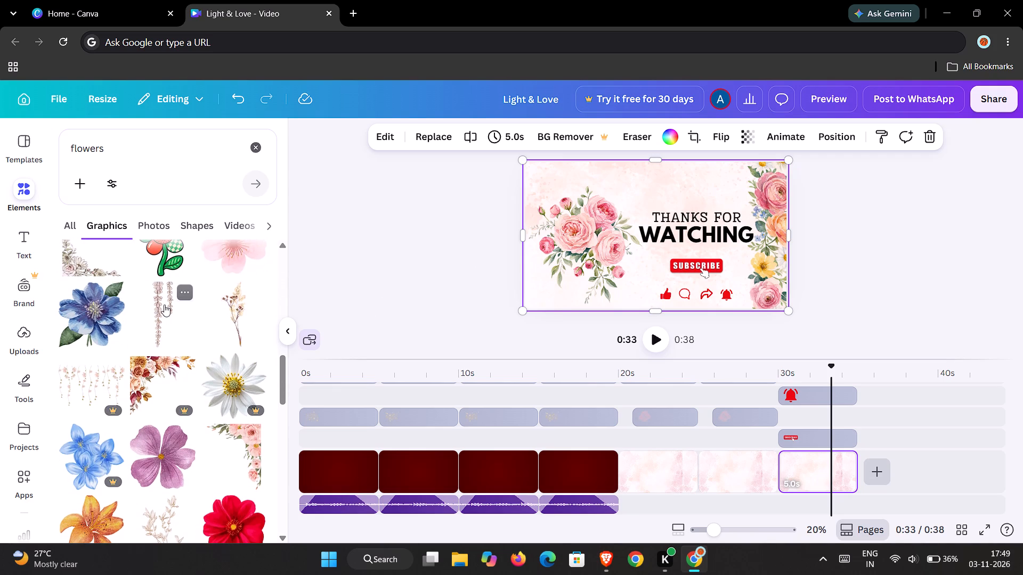
left_click(164, 305)
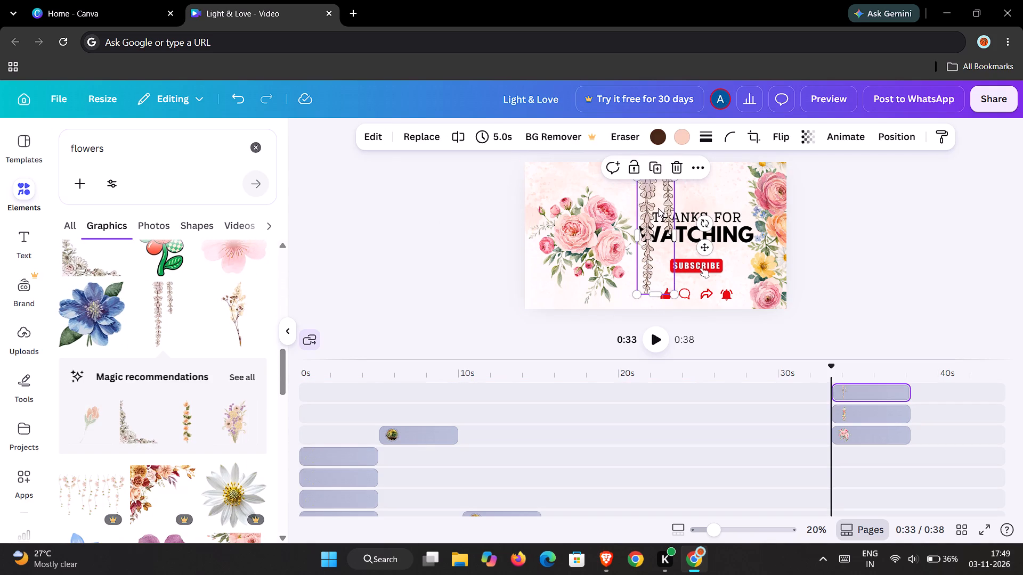
left_click_drag(658, 208, 550, 205)
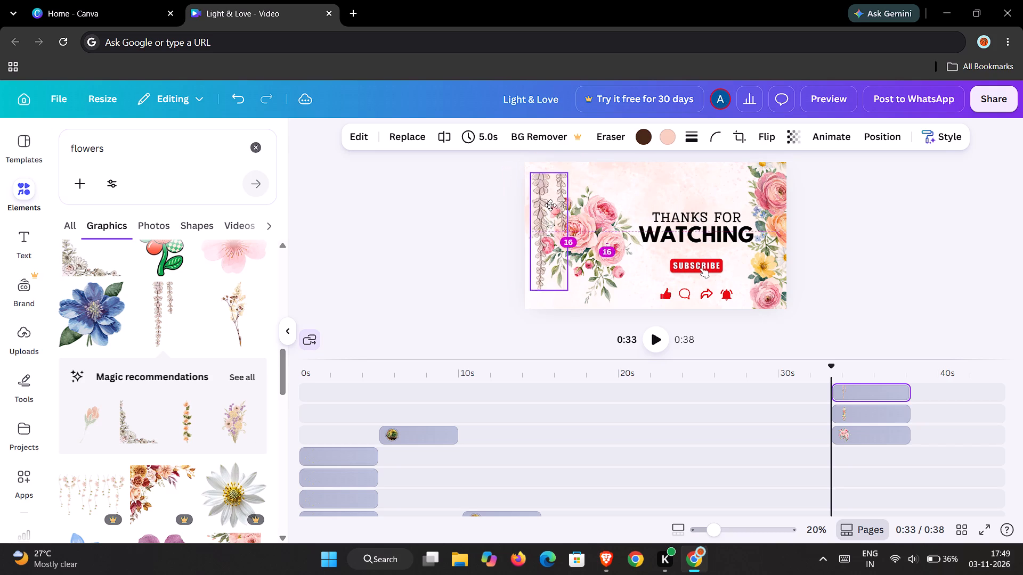
left_click_drag(550, 205, 562, 187)
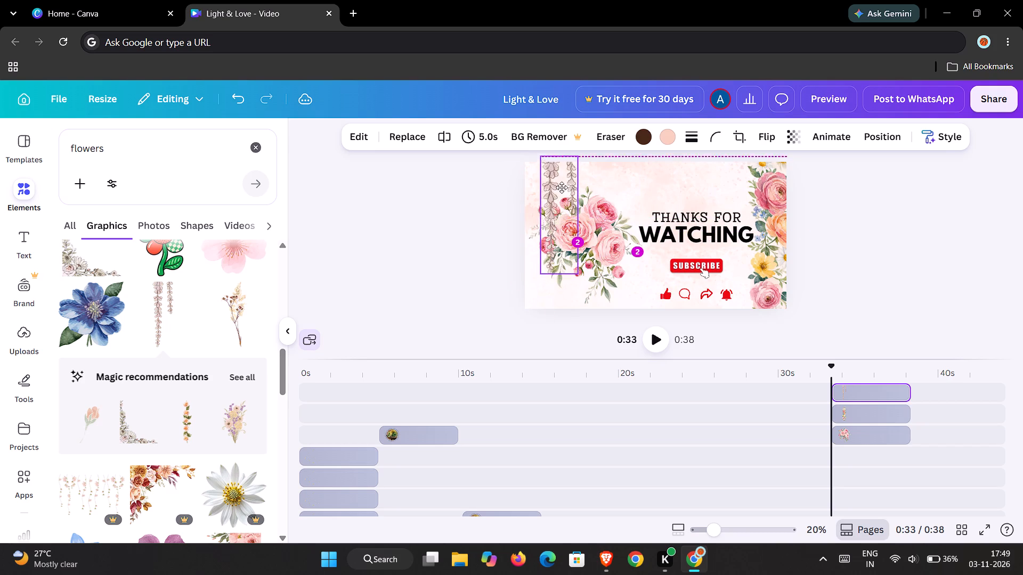
left_click_drag(562, 187, 544, 200)
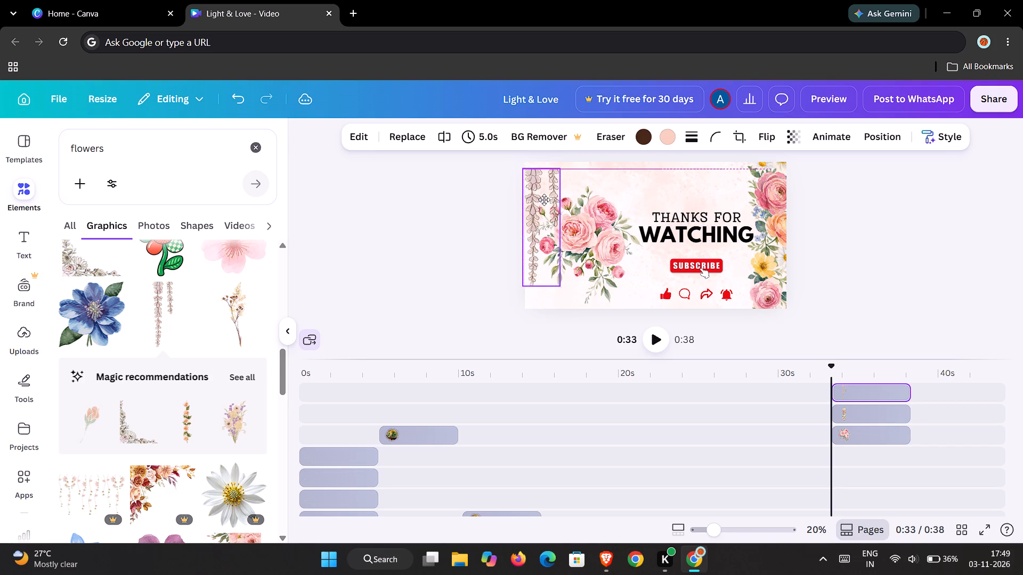
left_click_drag(544, 200, 540, 191)
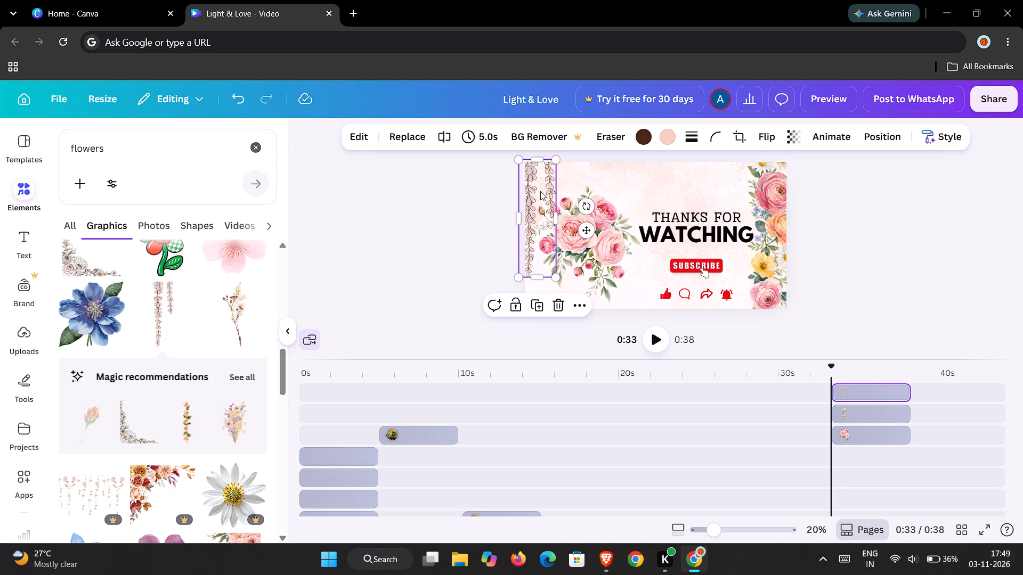
left_click(616, 171)
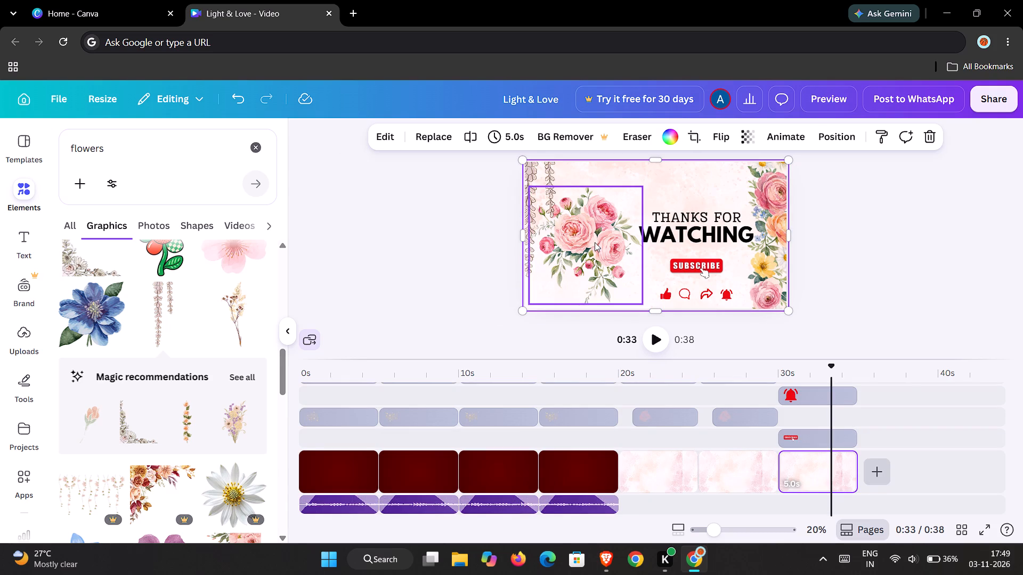
Move the pink rose bouquet slightly lower on the Thanks for Watching page.
left_click_drag(595, 242, 595, 257)
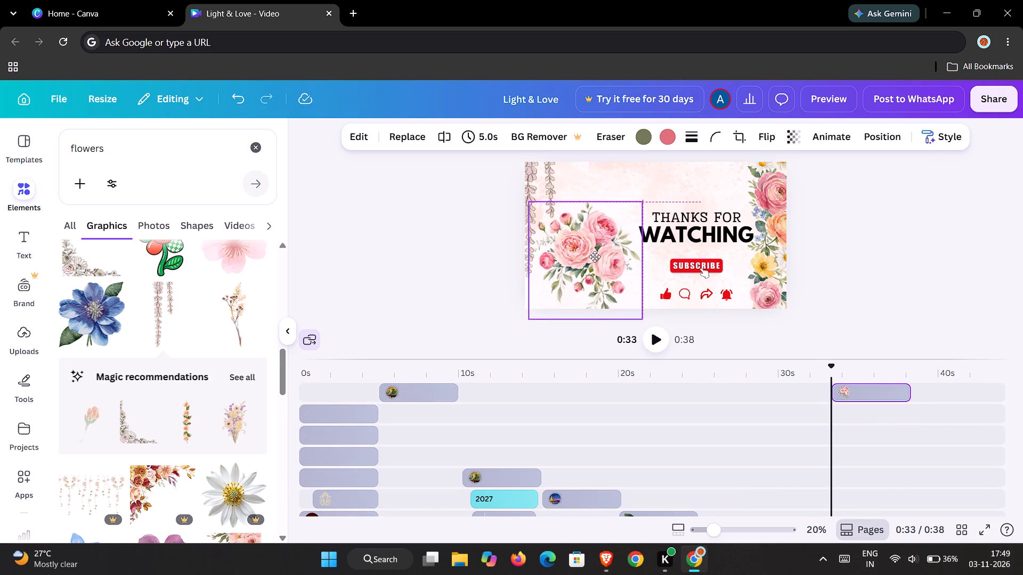
left_click_drag(595, 257, 595, 256)
left_click(868, 233)
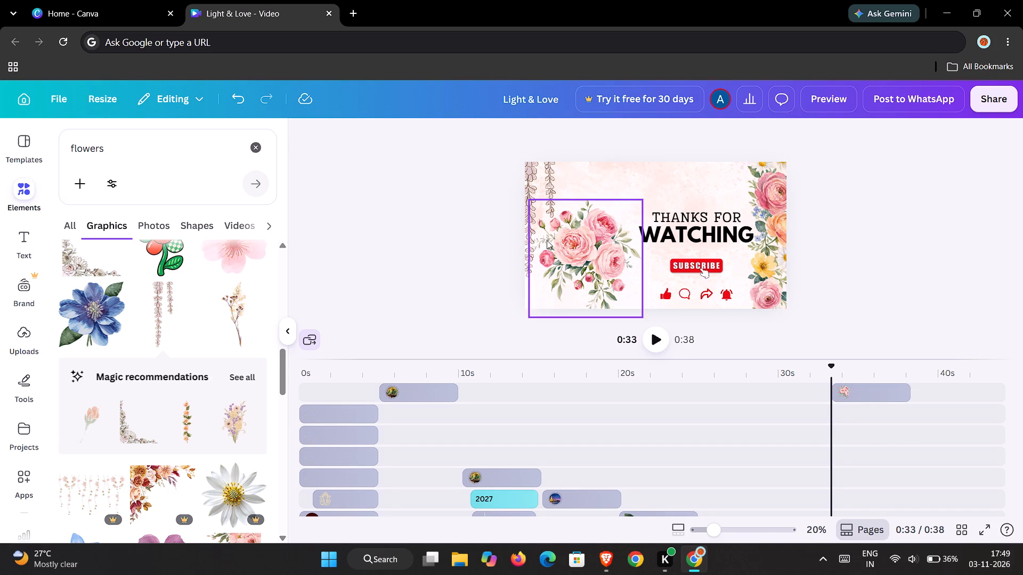
Open the animation options for the pink rose bouquet and browse the Featured and Reveal effects.
left_click(580, 243)
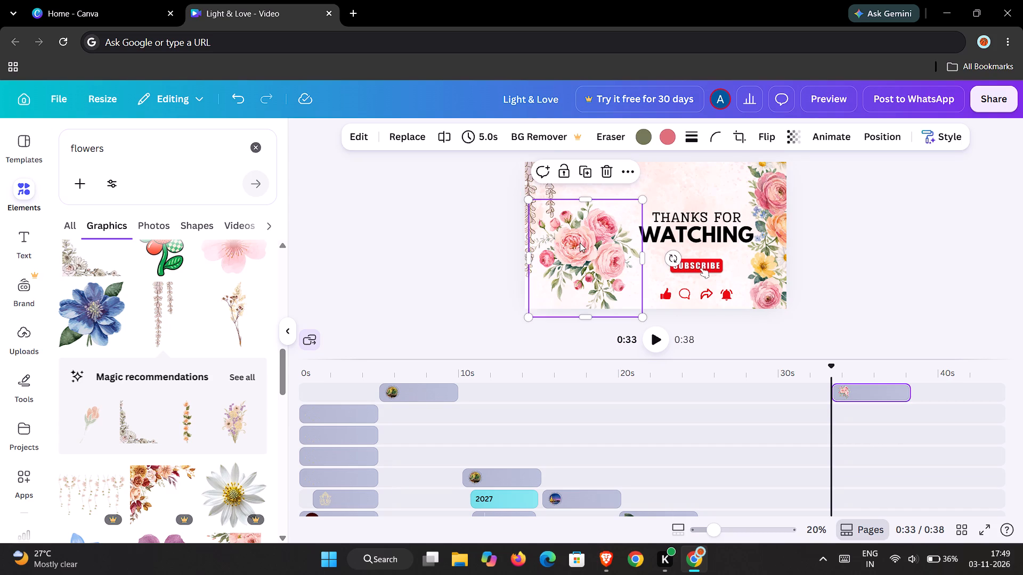
left_click(827, 127)
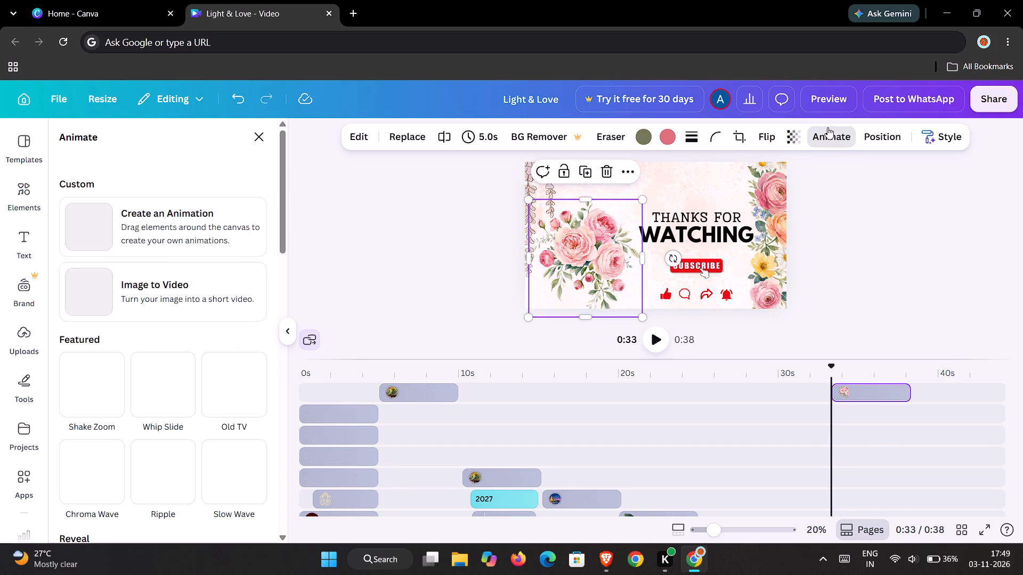
scroll(182, 369, "down", 2)
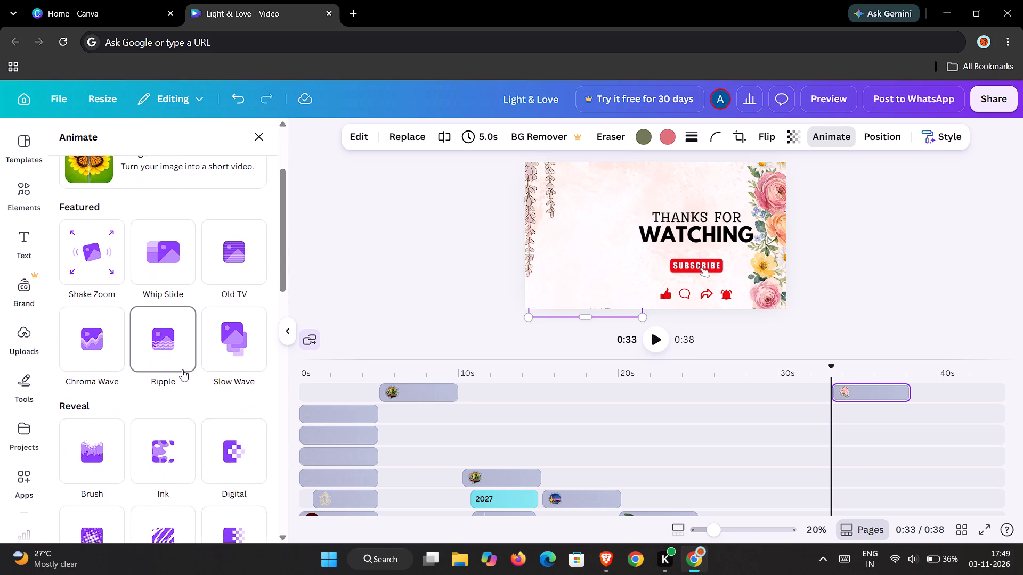
scroll(182, 369, "down", 2)
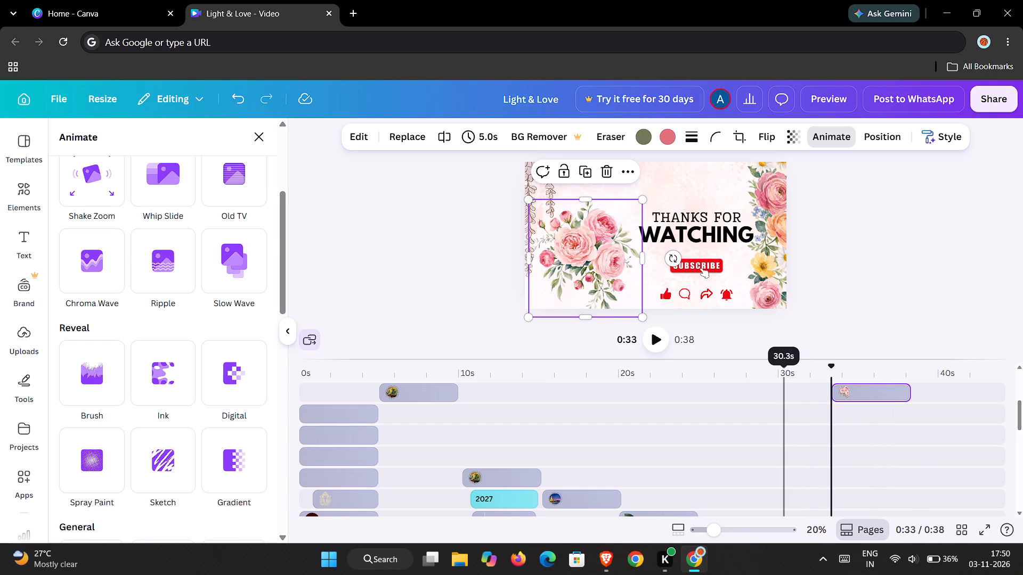
Temporarily enlarge the timeline and examine the element layers down to the closing page's background.
left_click_drag(784, 357, 780, 303)
scroll(756, 425, "down", 3)
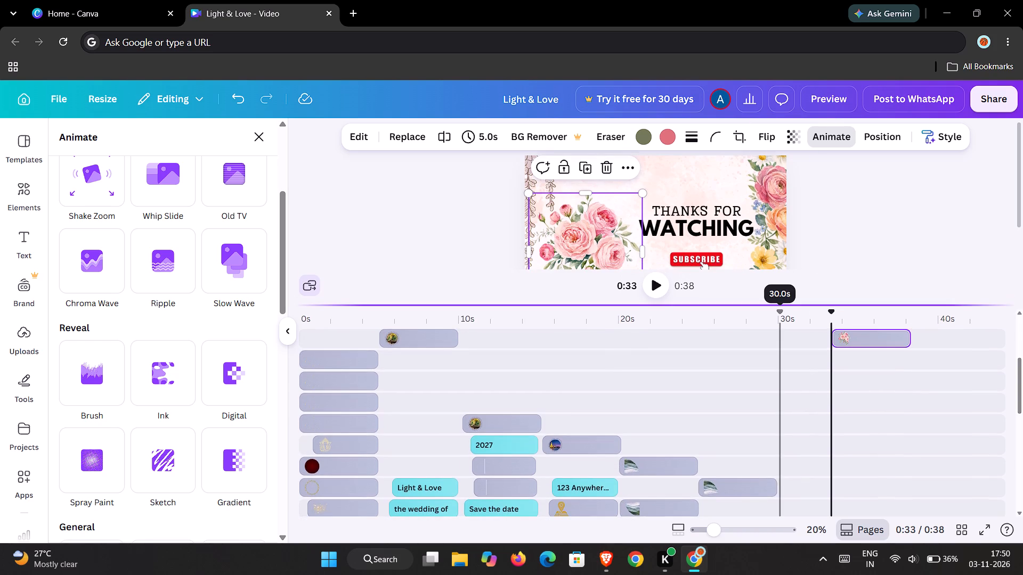
scroll(755, 426, "down", 6)
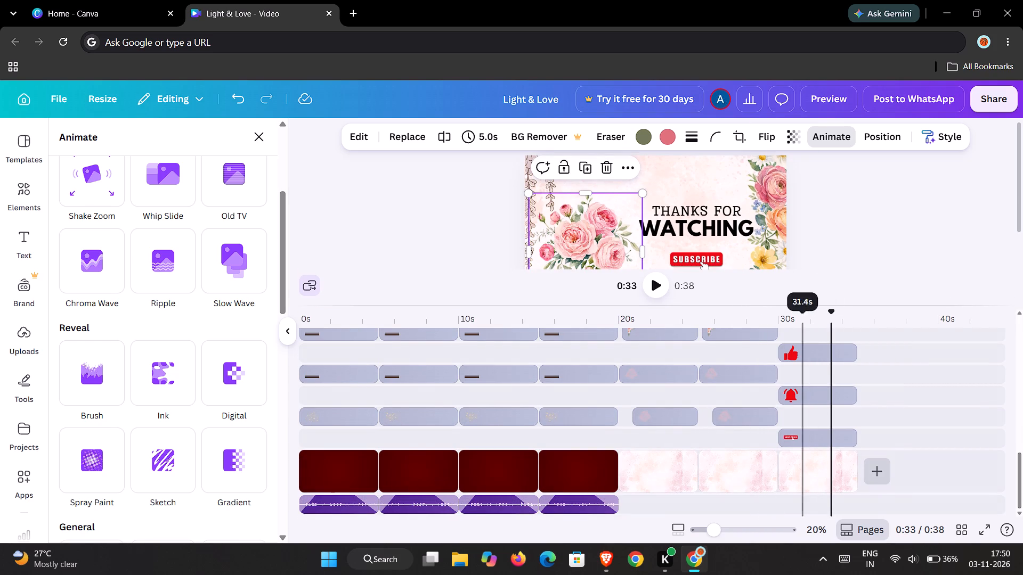
left_click_drag(797, 306, 802, 357)
left_click(826, 235)
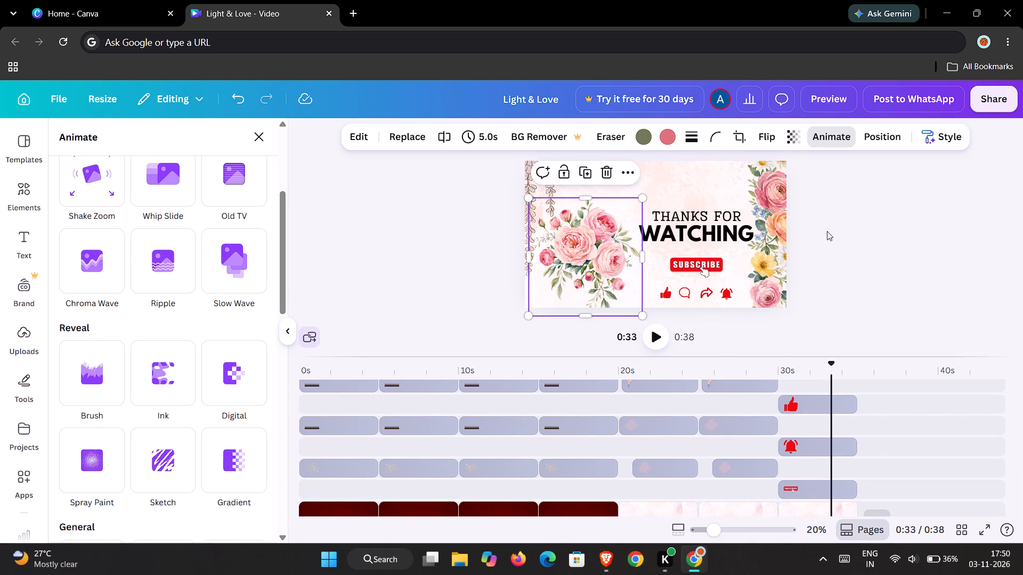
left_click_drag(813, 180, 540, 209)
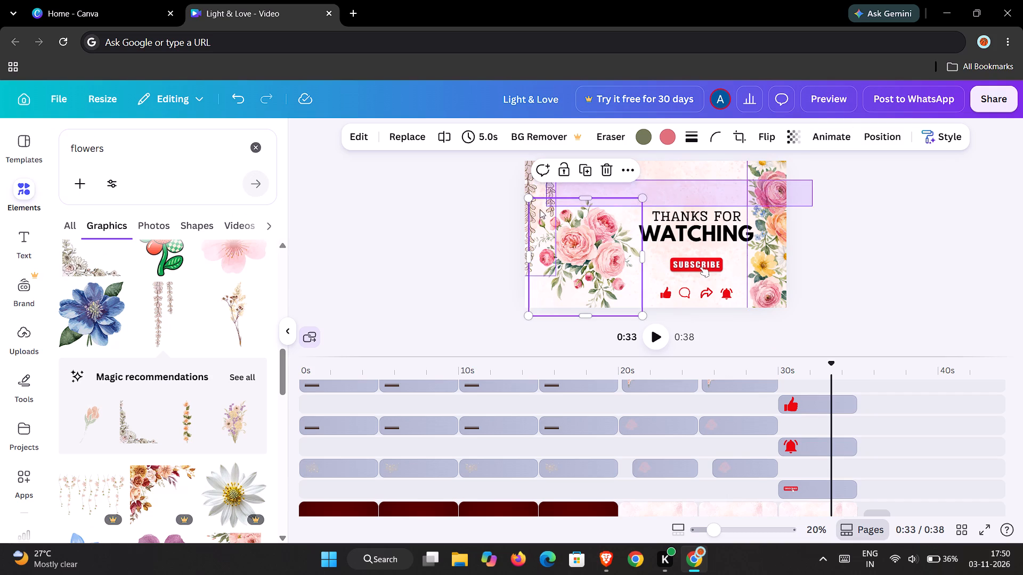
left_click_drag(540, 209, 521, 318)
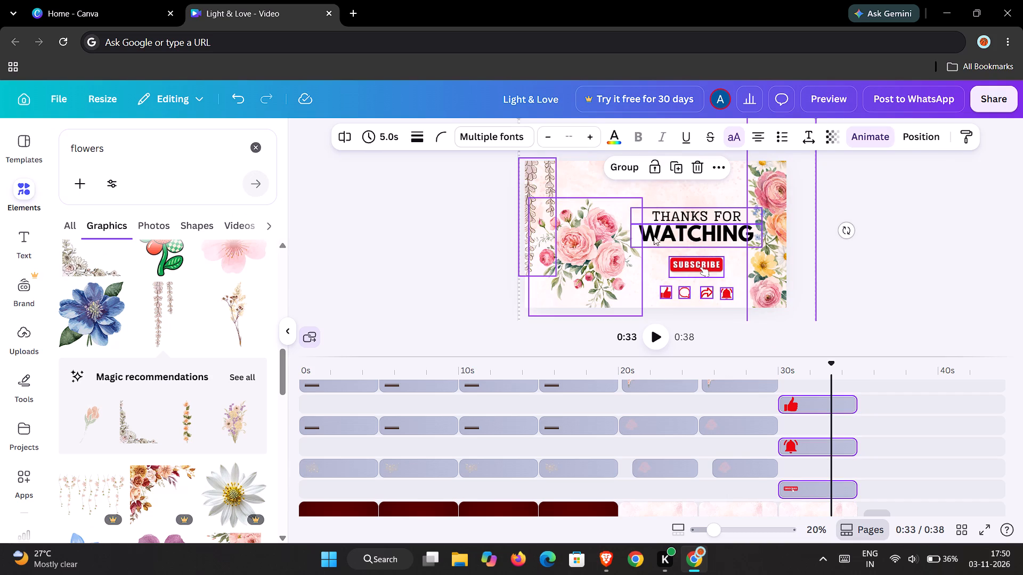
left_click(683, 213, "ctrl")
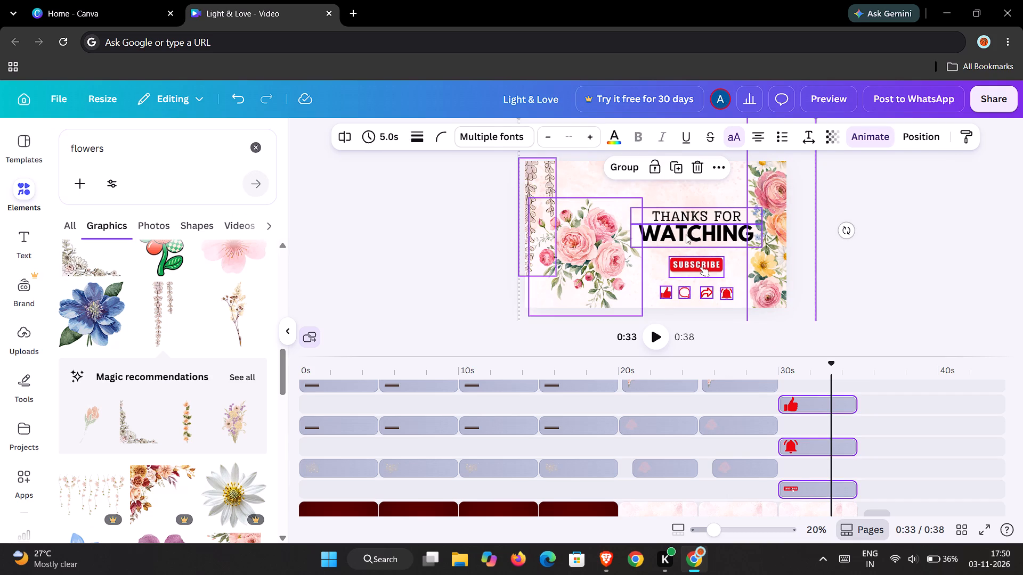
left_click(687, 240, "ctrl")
Apply the Rise animation to the pink rose bouquet on the Thanks for Watching page.
left_click(575, 248)
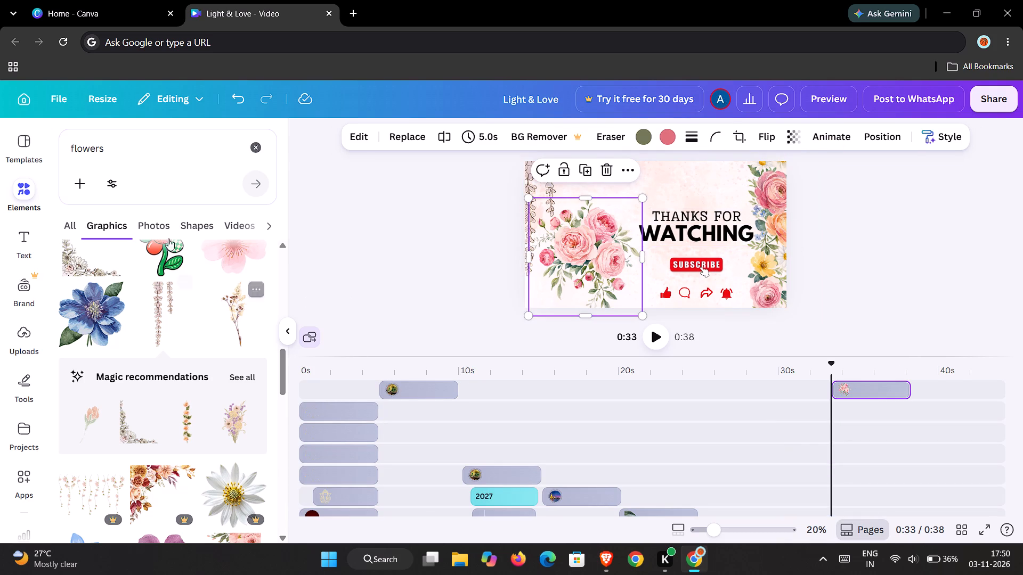
left_click(843, 139)
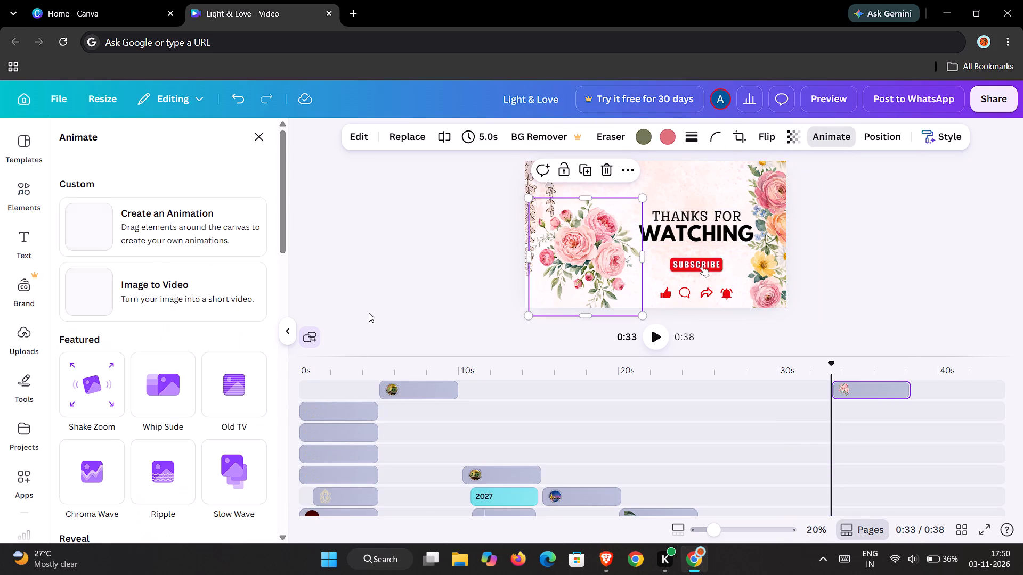
scroll(153, 356, "down", 2)
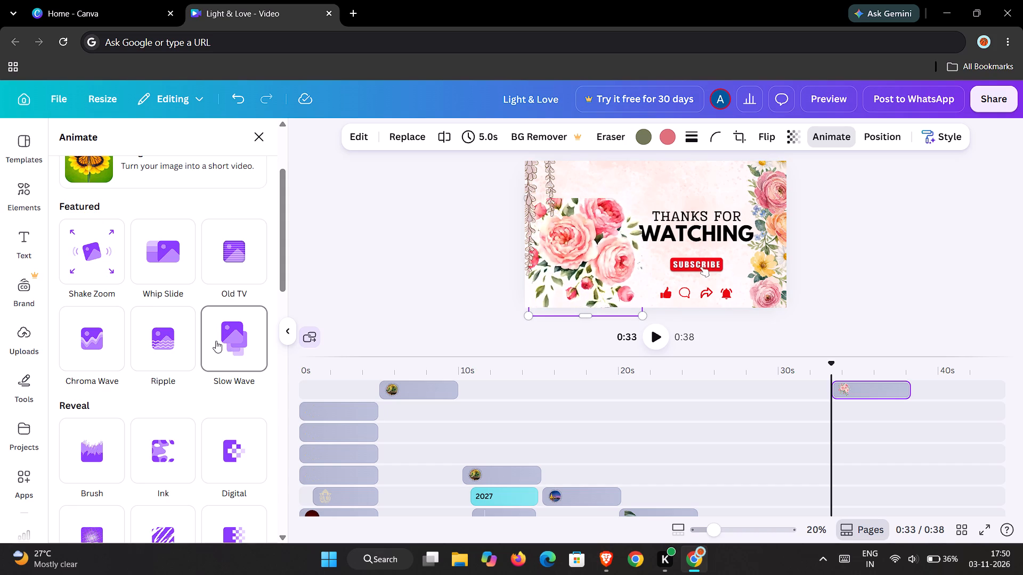
scroll(181, 338, "down", 2)
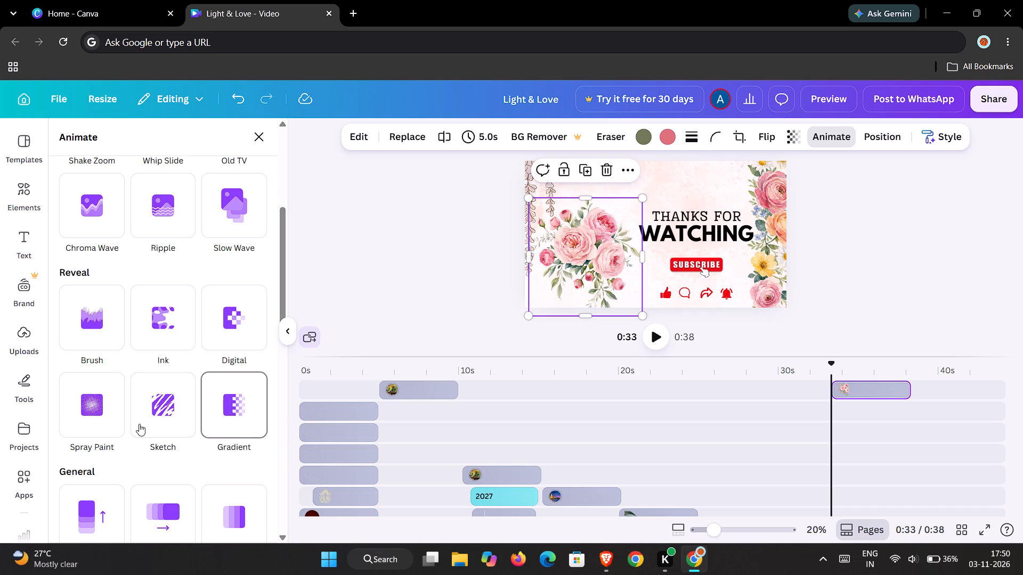
scroll(138, 417, "down", 1)
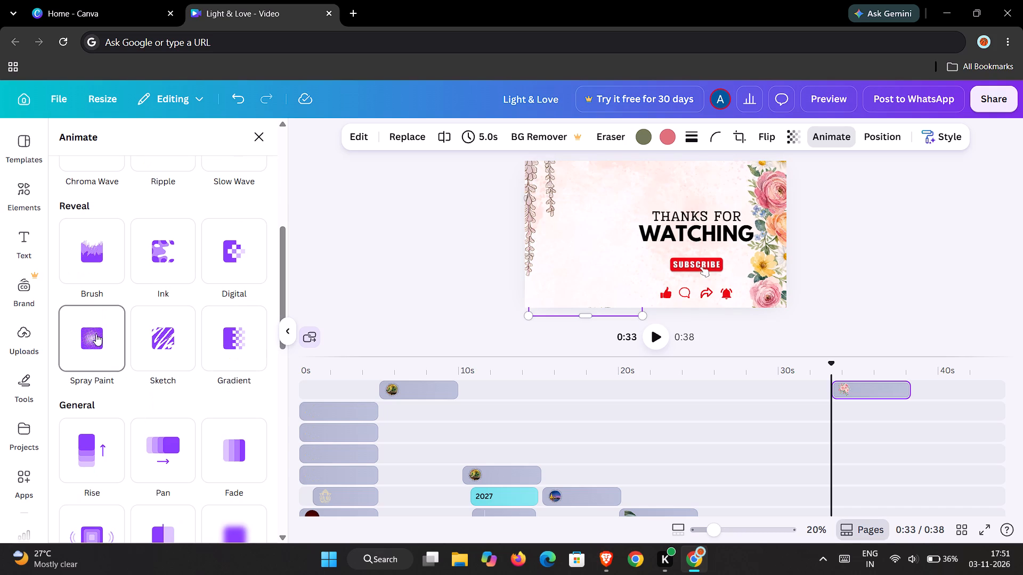
scroll(96, 334, "down", 4)
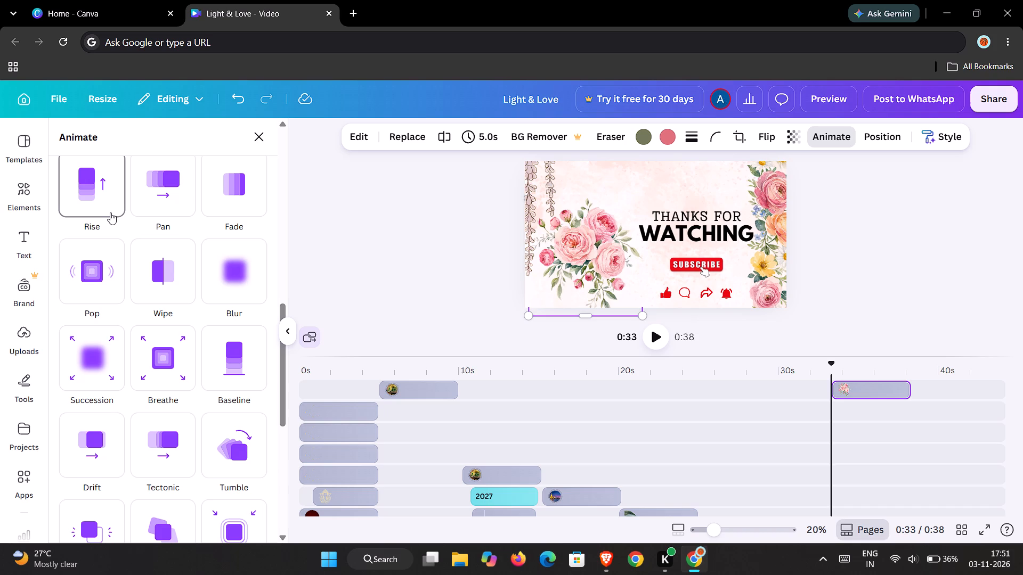
left_click(92, 182)
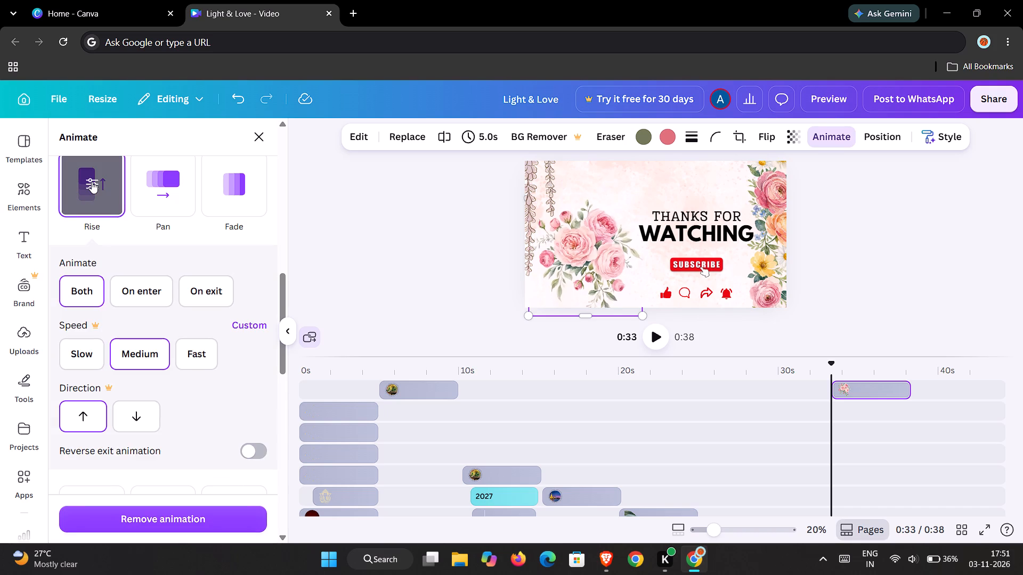
Apply the Rise animation to the vertical floral border along the closing page's right edge.
scroll(178, 225, "up", 4)
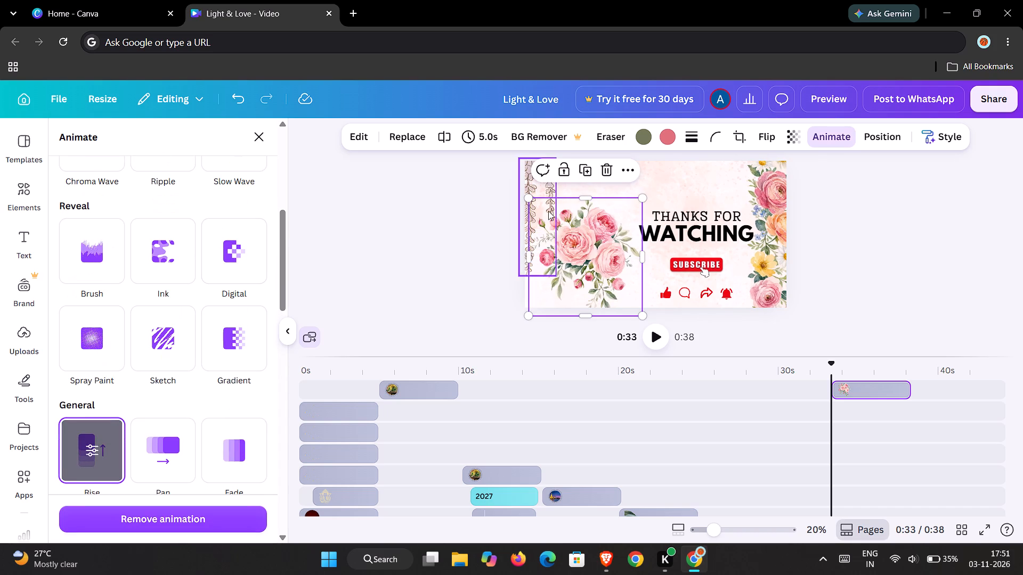
left_click(767, 235)
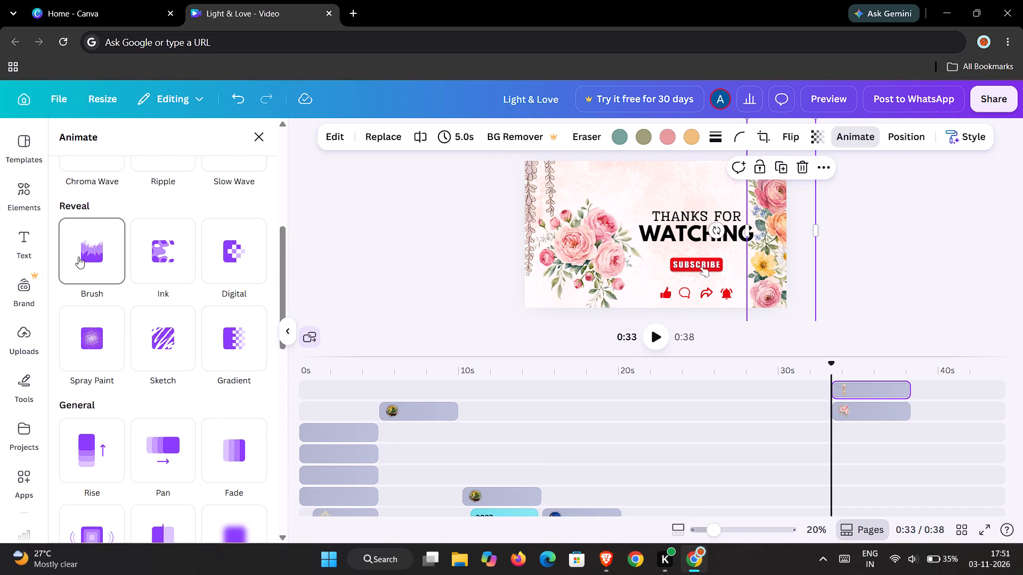
scroll(131, 276, "down", 2)
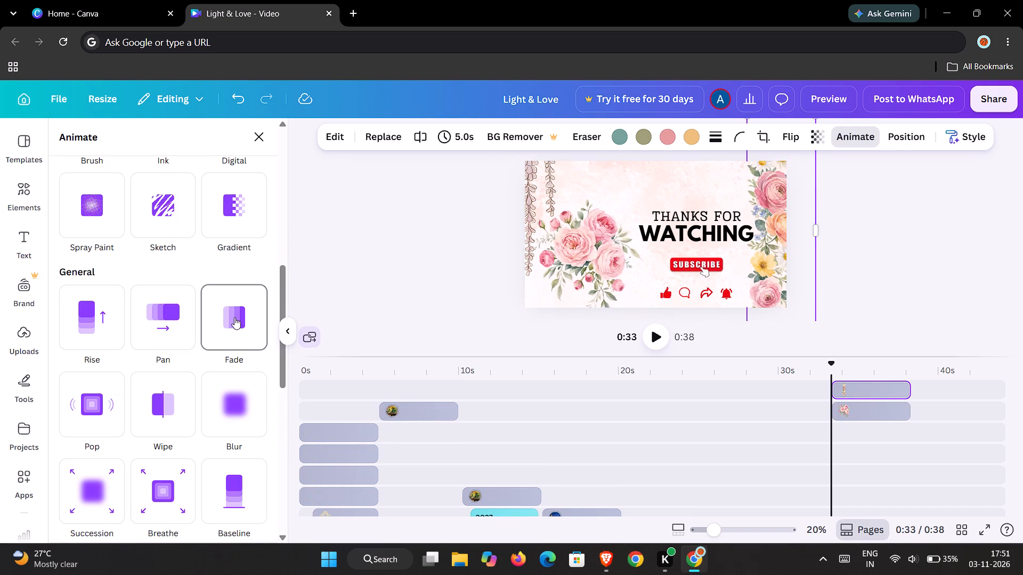
scroll(115, 314, "down", 1)
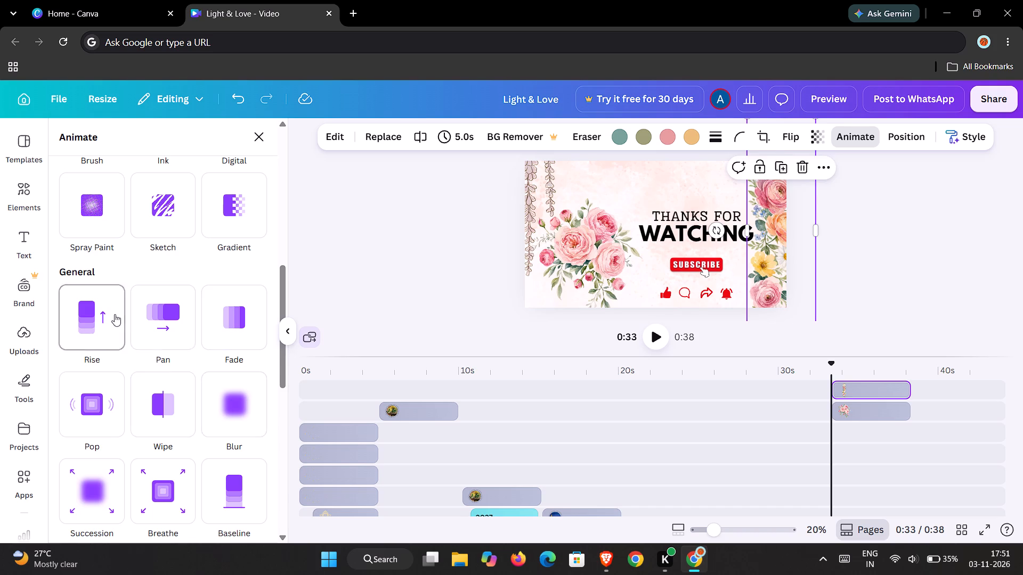
scroll(115, 314, "down", 1)
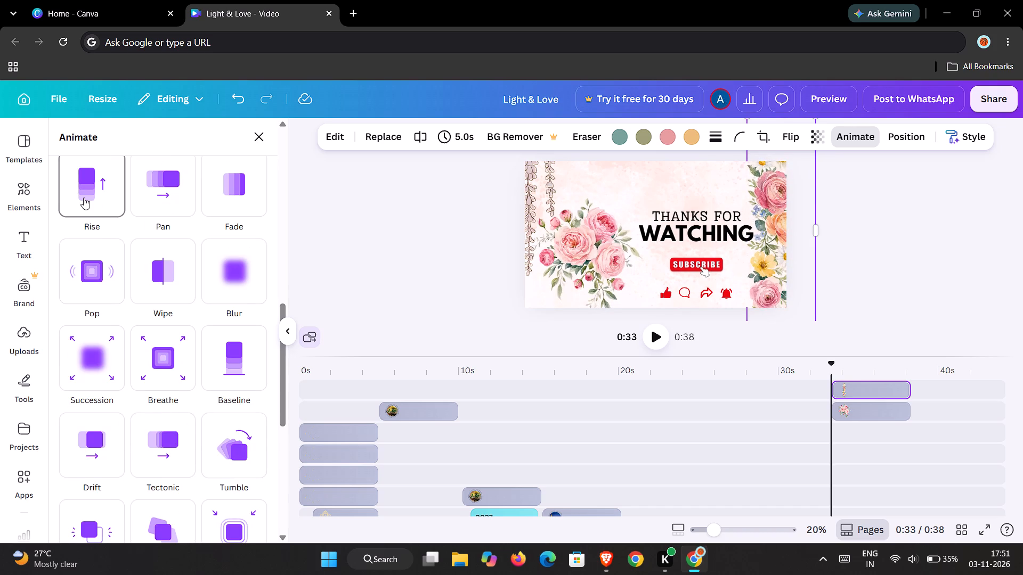
left_click(84, 198)
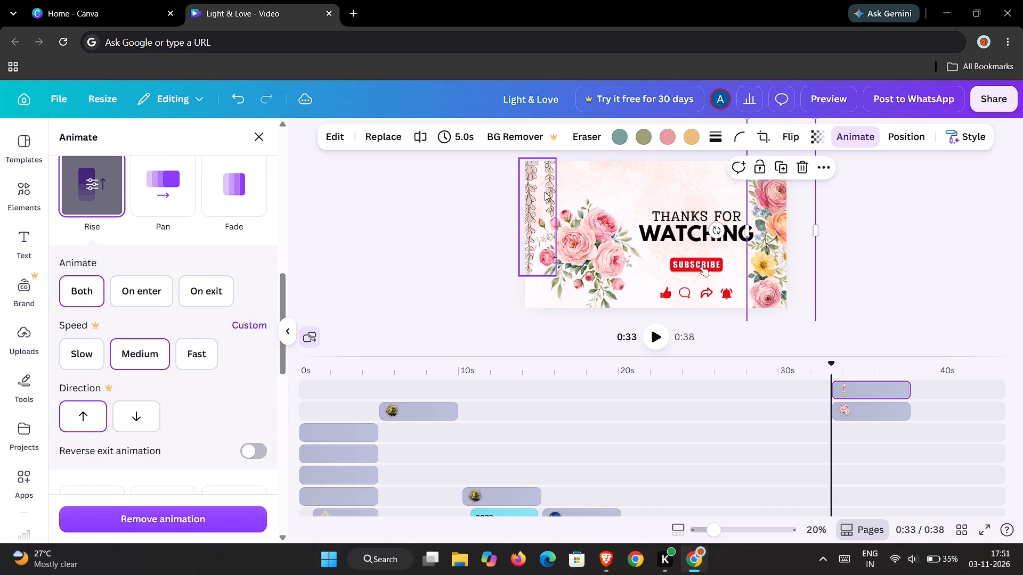
Apply the Blur animation to the hanging flower vine in the closing page's upper-left corner.
left_click(526, 184)
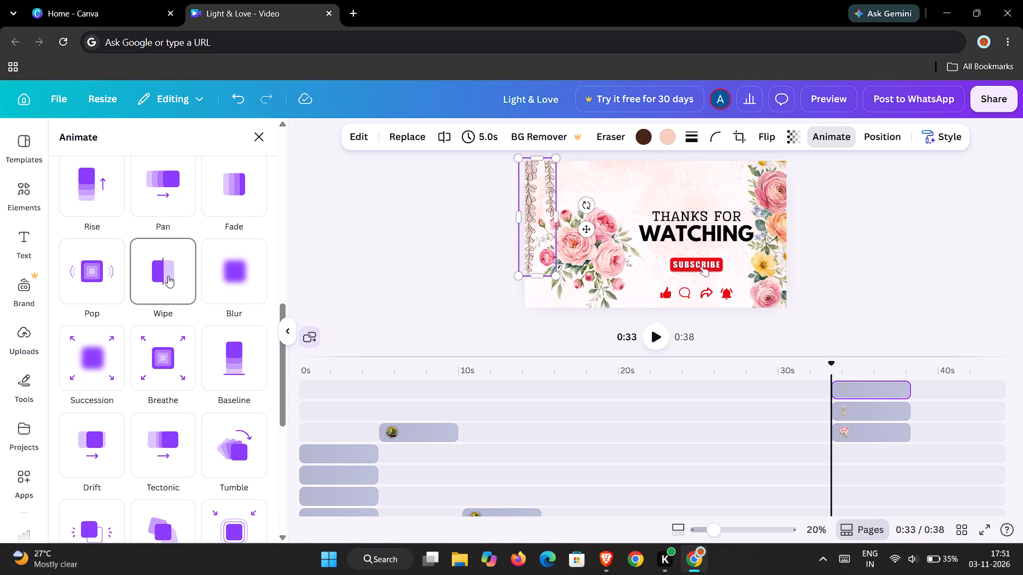
left_click(244, 276)
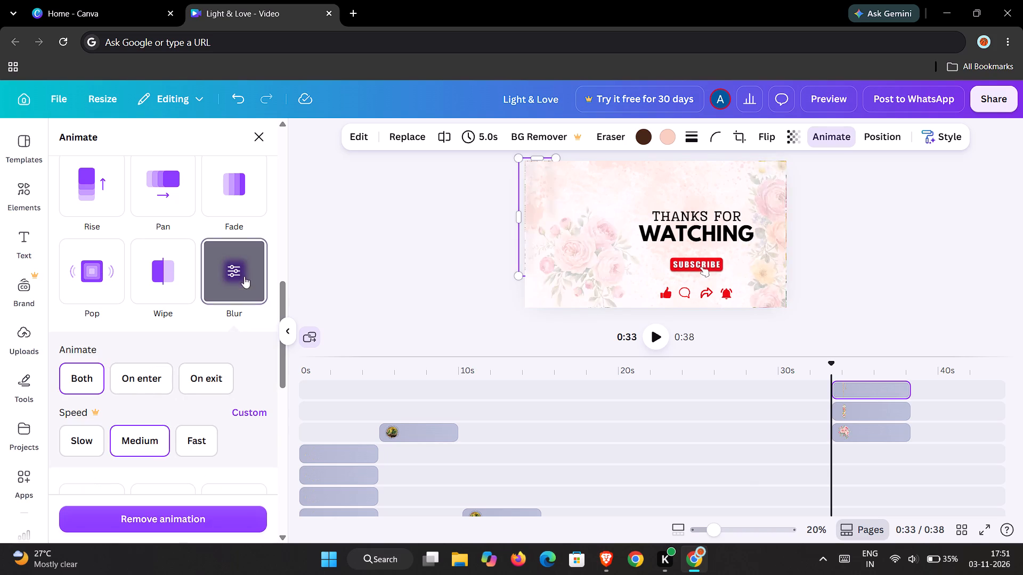
Shift the vertical floral border's timeline clip earlier so it starts just before 30 s, near the closing page's beginning.
left_click_drag(832, 363, 831, 364)
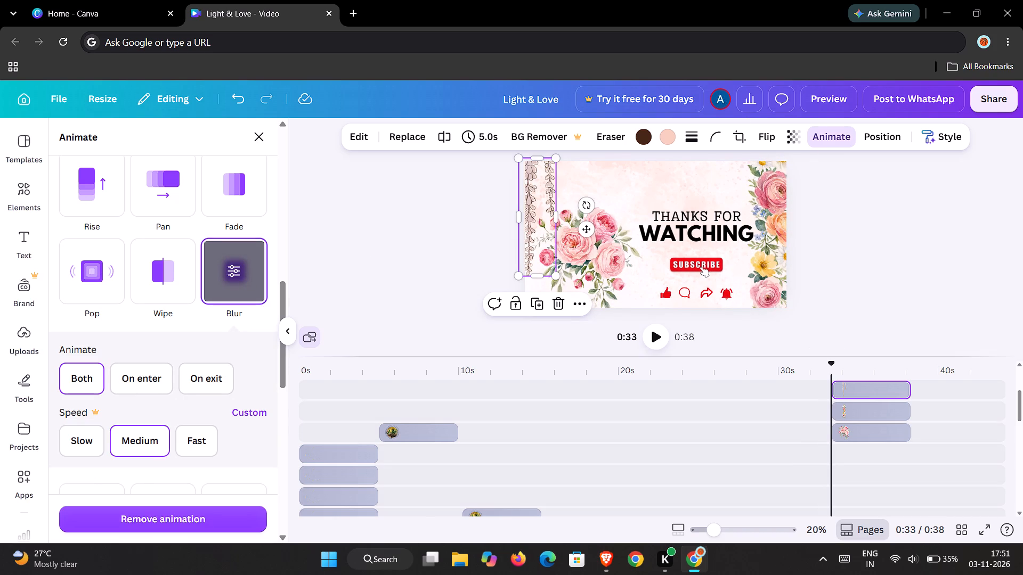
left_click_drag(831, 364, 792, 369)
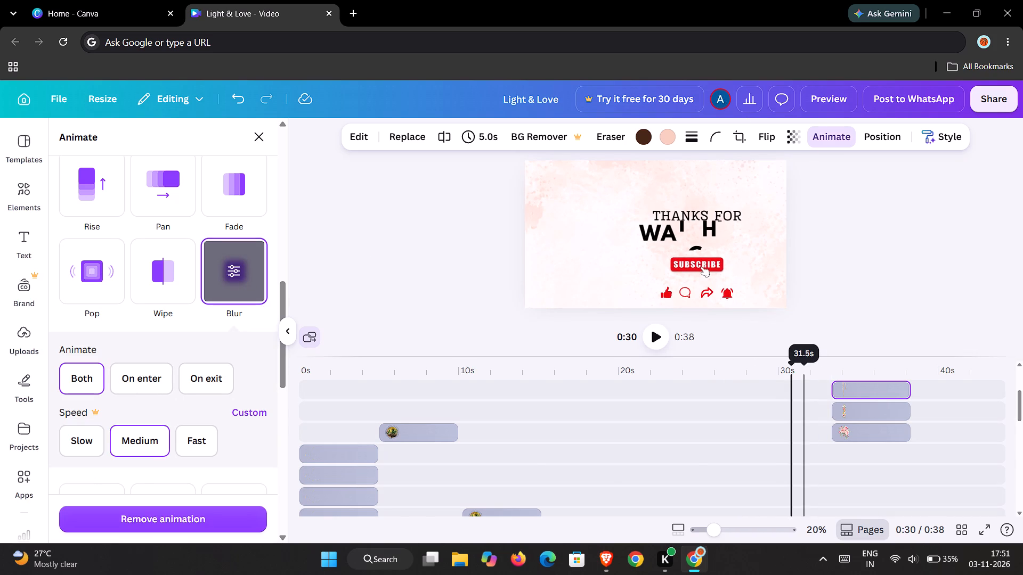
scroll(804, 387, "down", 8)
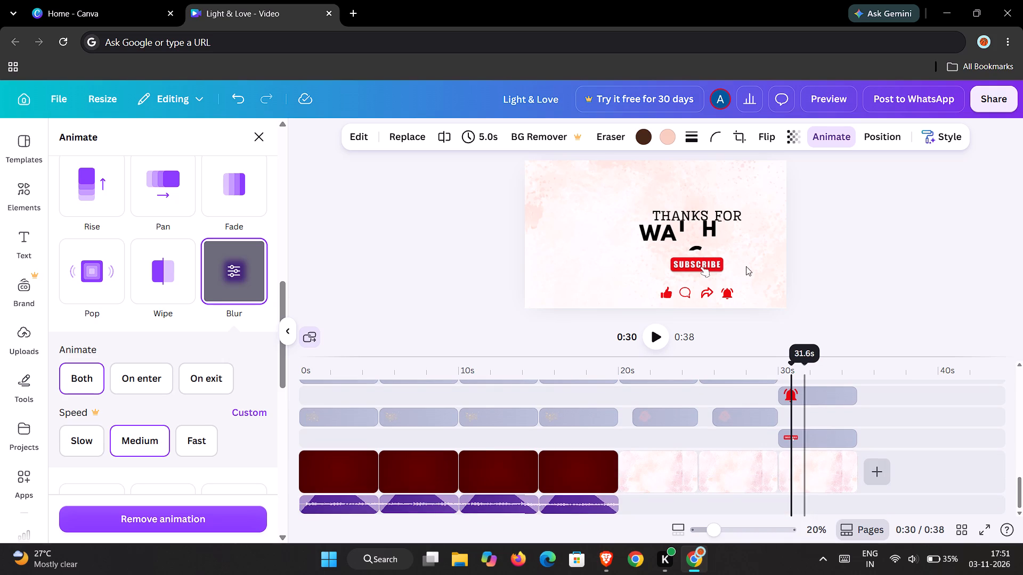
scroll(833, 392, "down", 2)
scroll(832, 392, "up", 6)
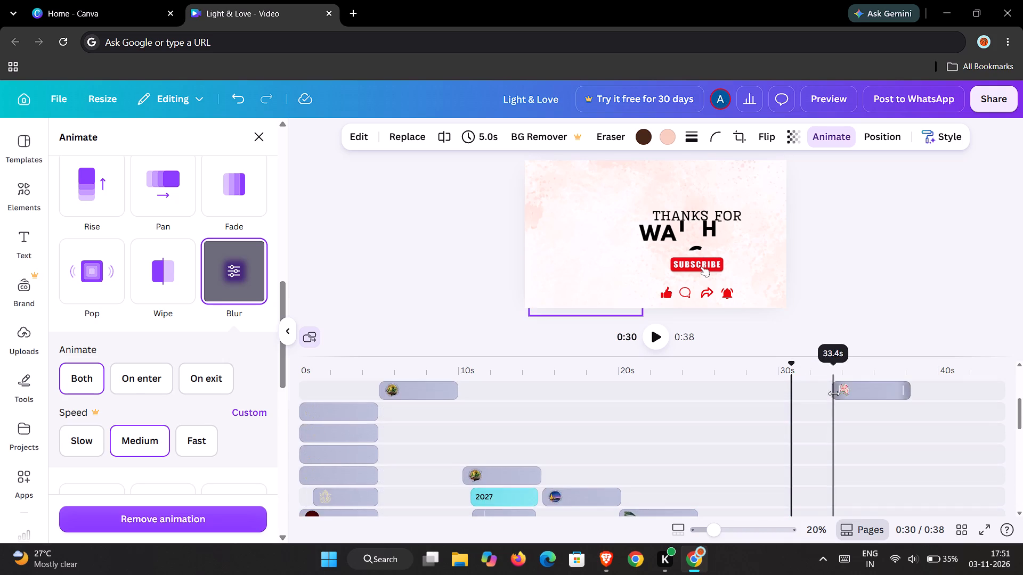
scroll(834, 393, "up", 2)
scroll(839, 395, "down", 1)
left_click_drag(939, 415, 889, 448)
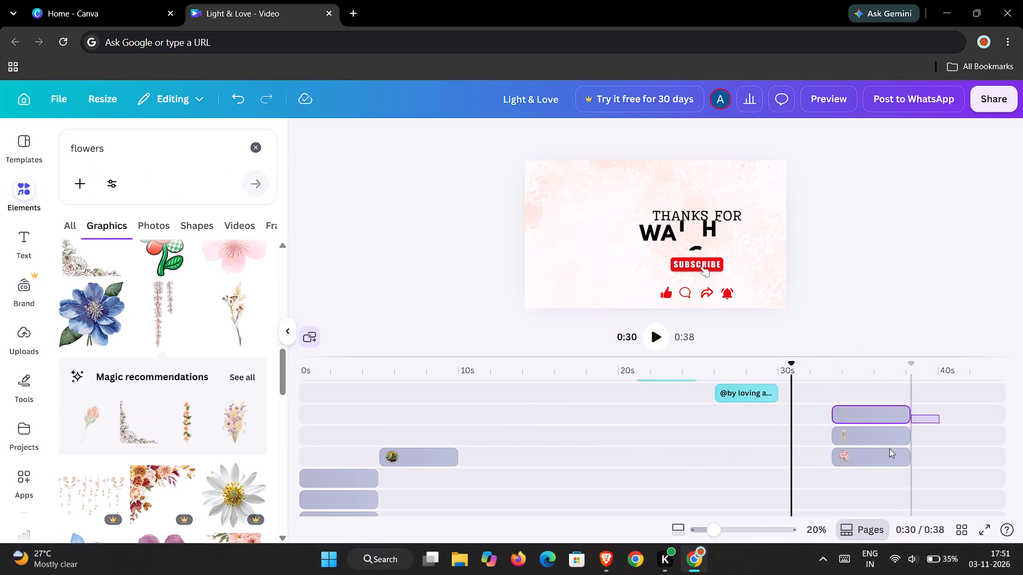
left_click_drag(889, 448, 887, 457)
double_click(866, 433)
left_click_drag(861, 436, 795, 451)
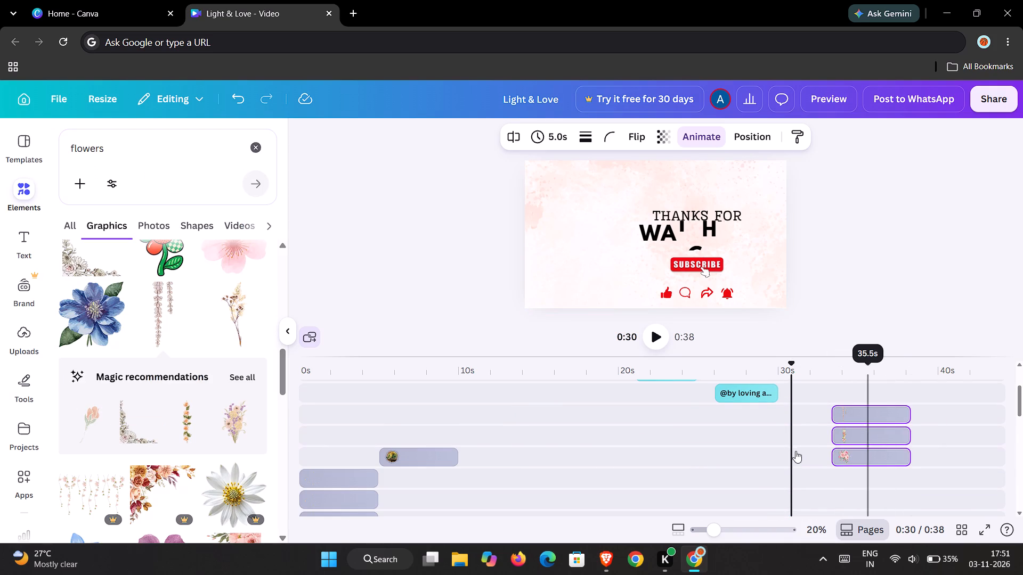
left_click_drag(795, 451, 842, 443)
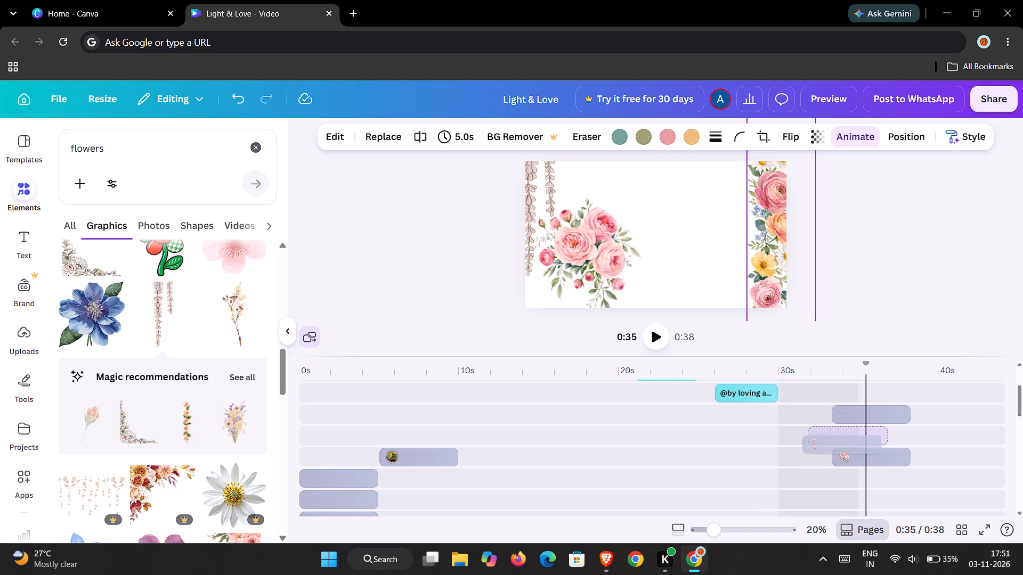
left_click_drag(842, 443, 804, 443)
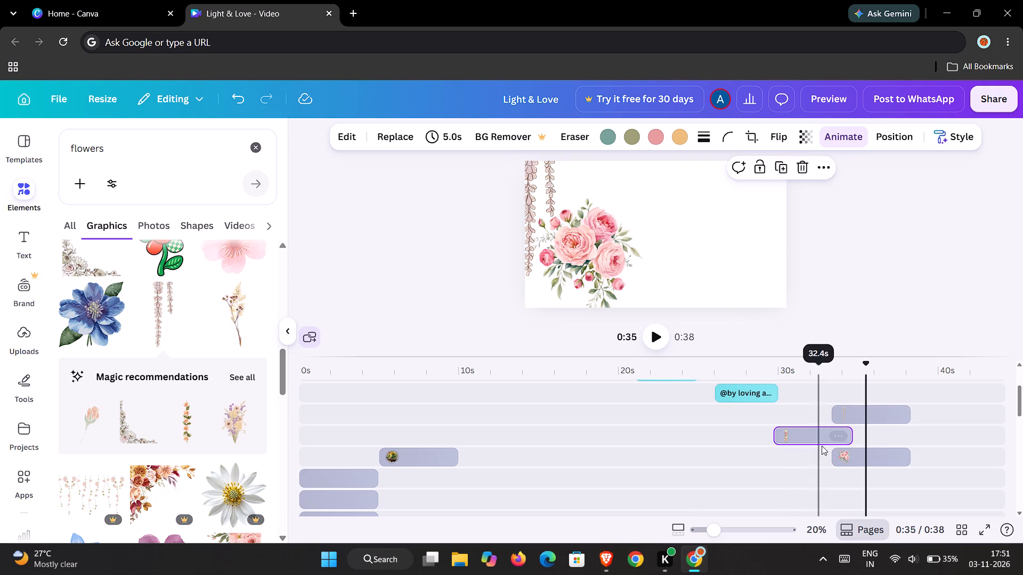
Move the rose bouquet and hanging vine clips earlier in the timeline, aligning their starts with the floral border clip just before 30 s.
left_click_drag(933, 413, 875, 447)
left_click(875, 448)
left_click_drag(872, 457, 872, 466)
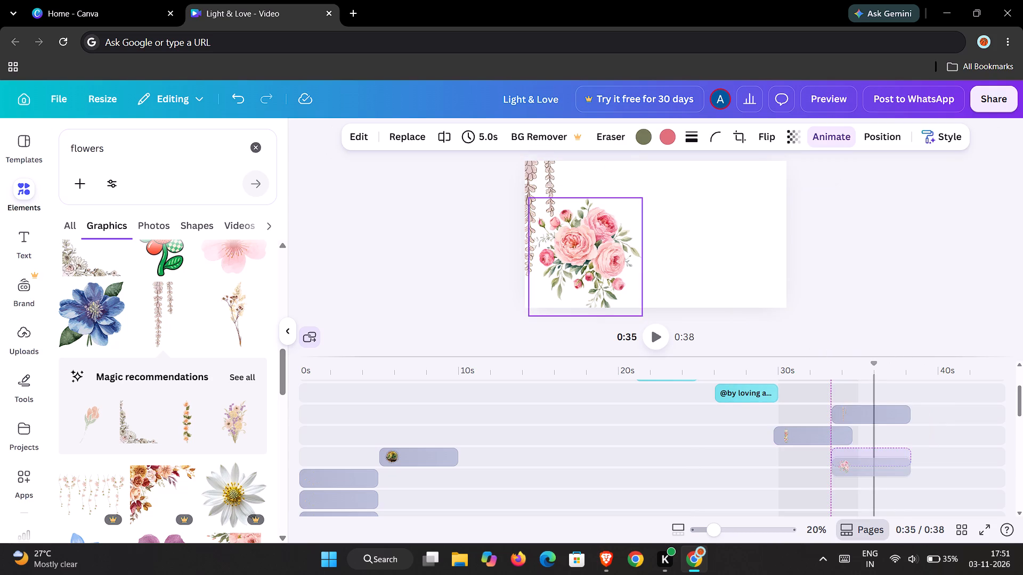
left_click_drag(872, 466, 819, 454)
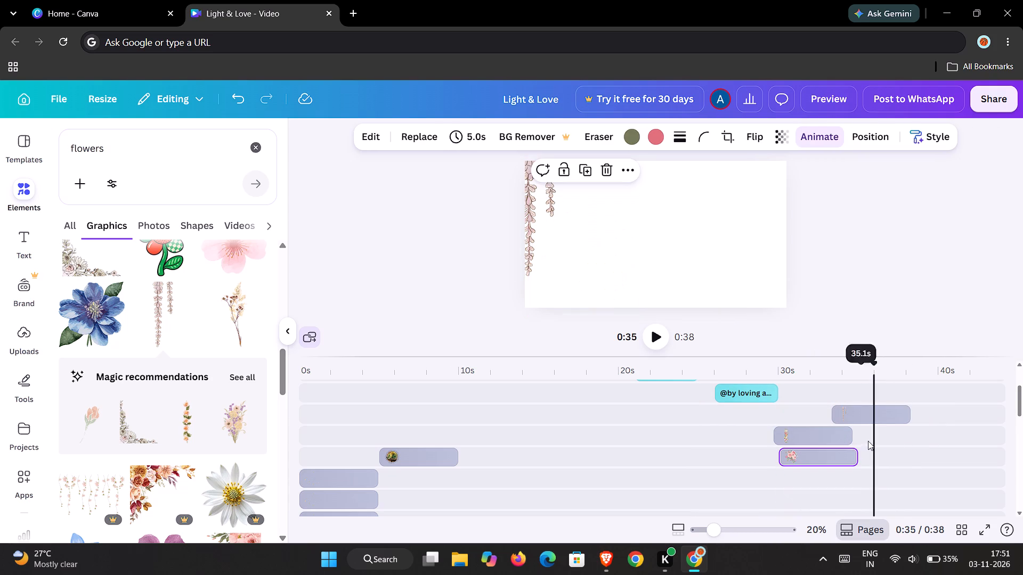
left_click_drag(875, 417, 824, 412)
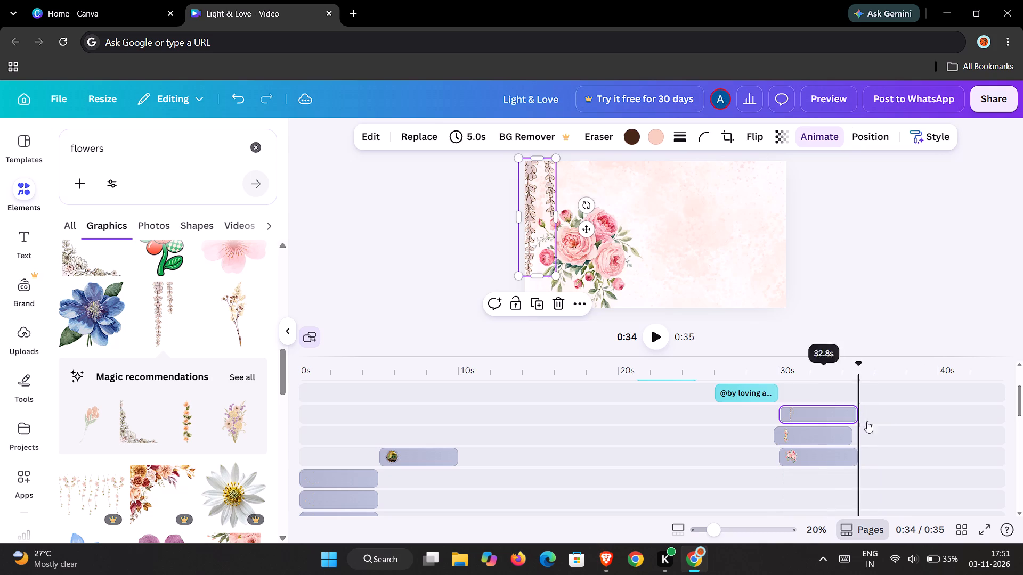
left_click(829, 460)
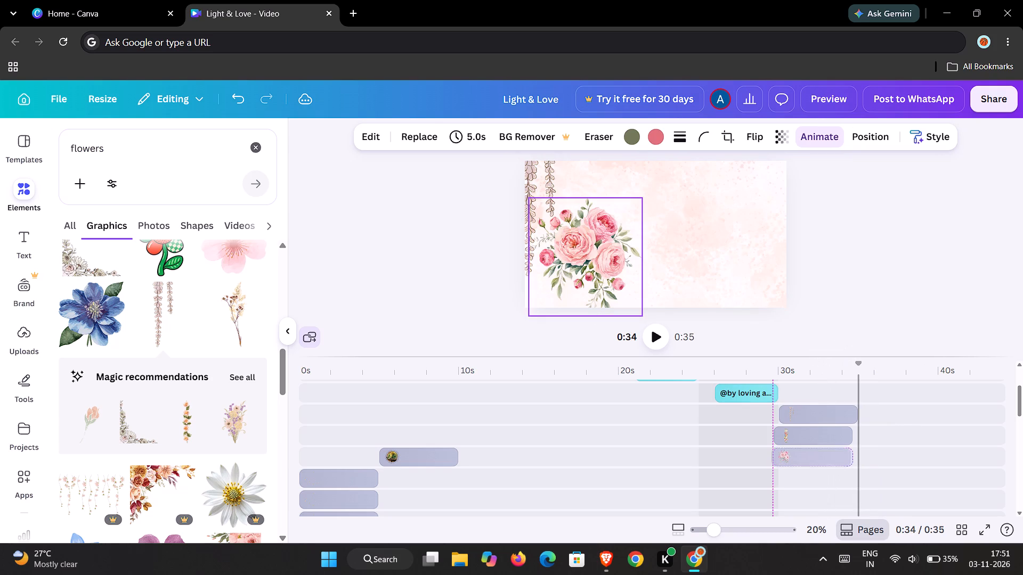
left_click(827, 415)
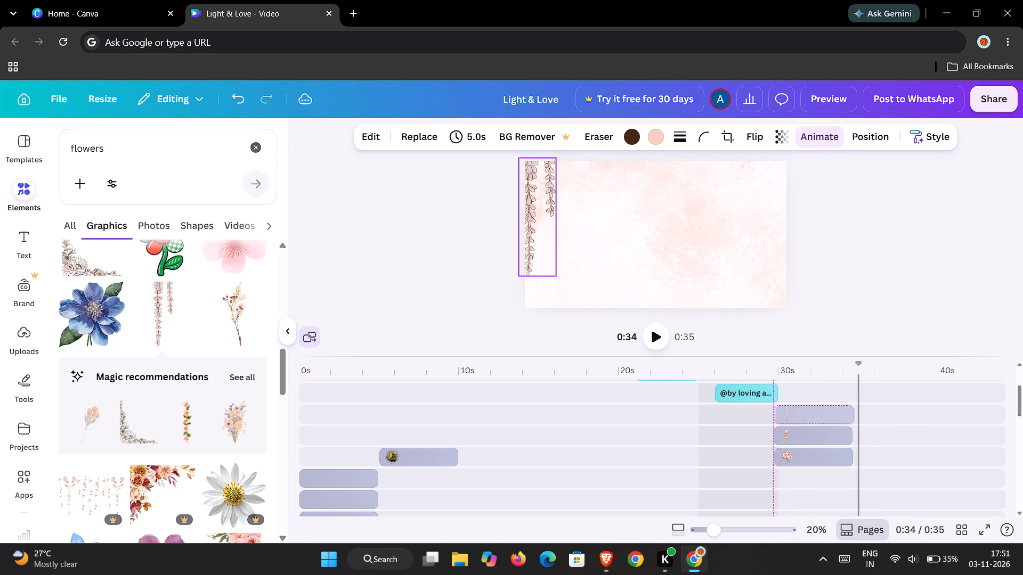
Play back and scrub the closing page from about 30 s to check how the flower graphics enter.
scroll(873, 462, "down", 5)
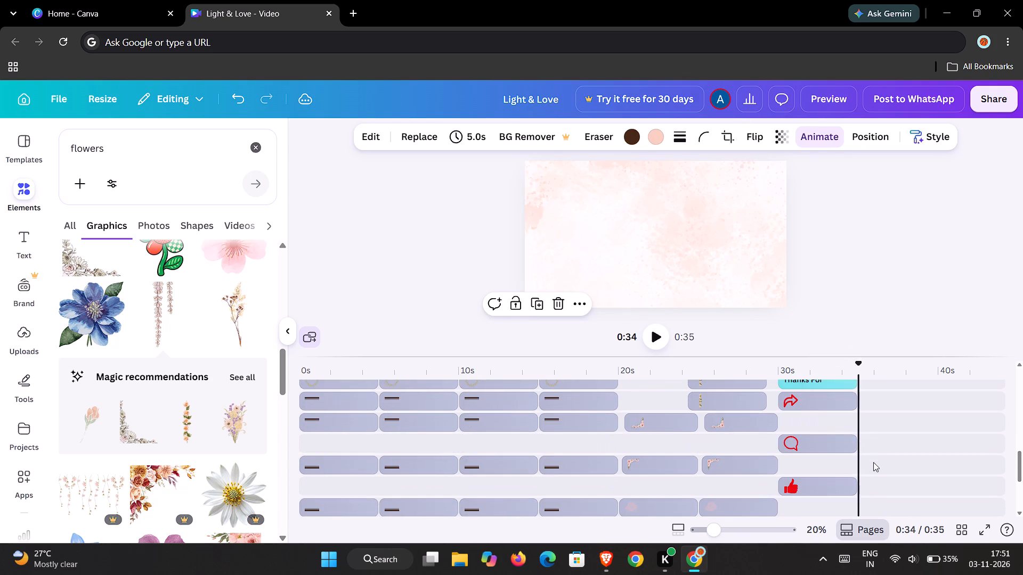
left_click_drag(859, 366, 777, 383)
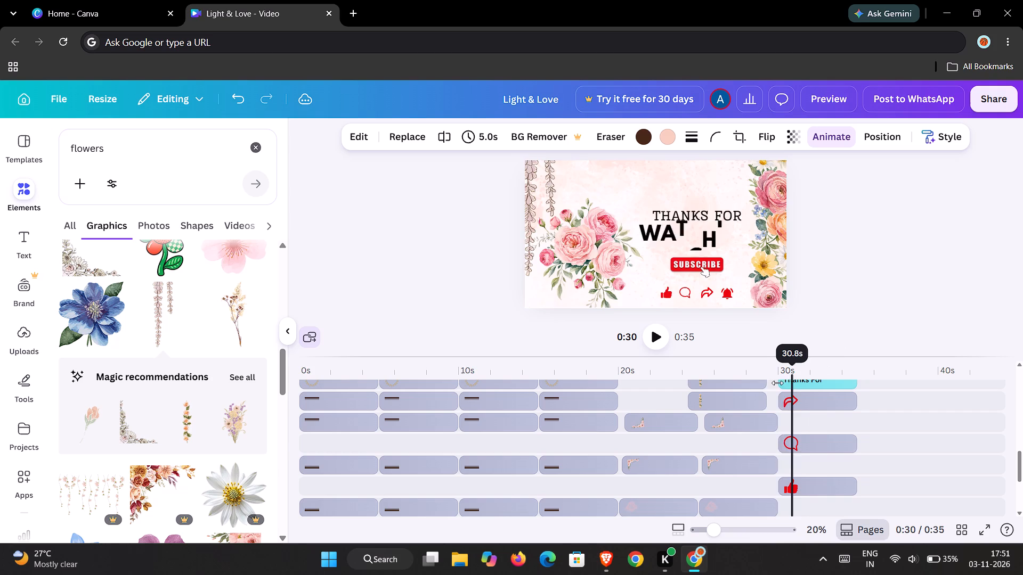
left_click_drag(777, 383, 765, 383)
left_click(656, 342)
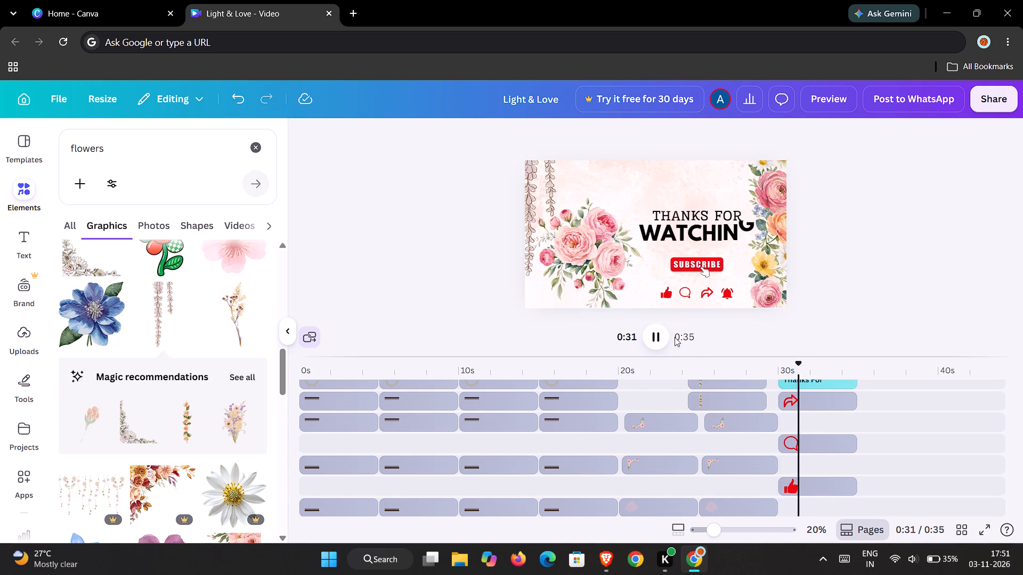
left_click(657, 335)
left_click_drag(805, 364, 773, 370)
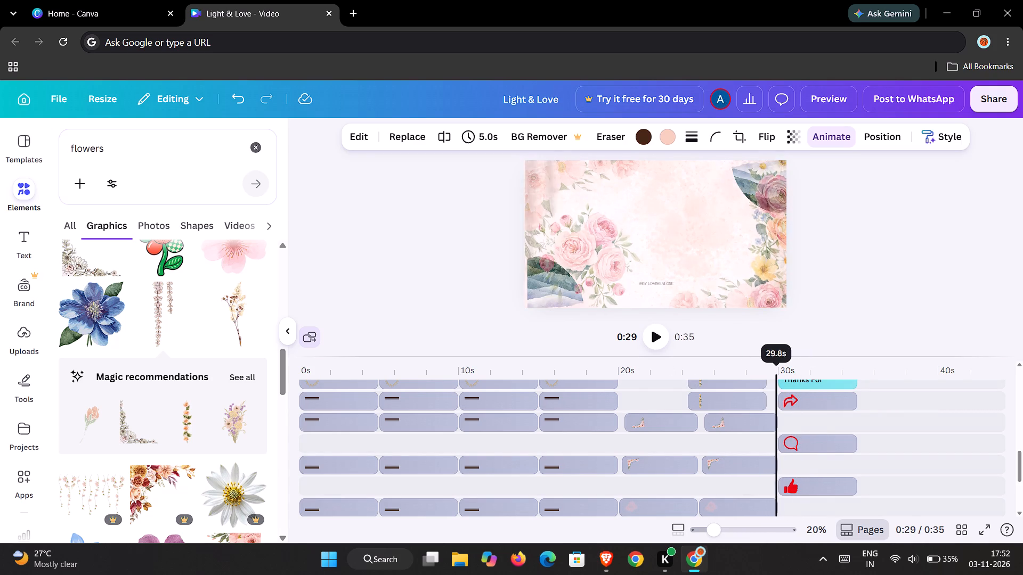
Play back and scrub the end of the Invited All page and the closing page to check the flower graphics' entrance.
left_click_drag(773, 370, 760, 375)
left_click(650, 335)
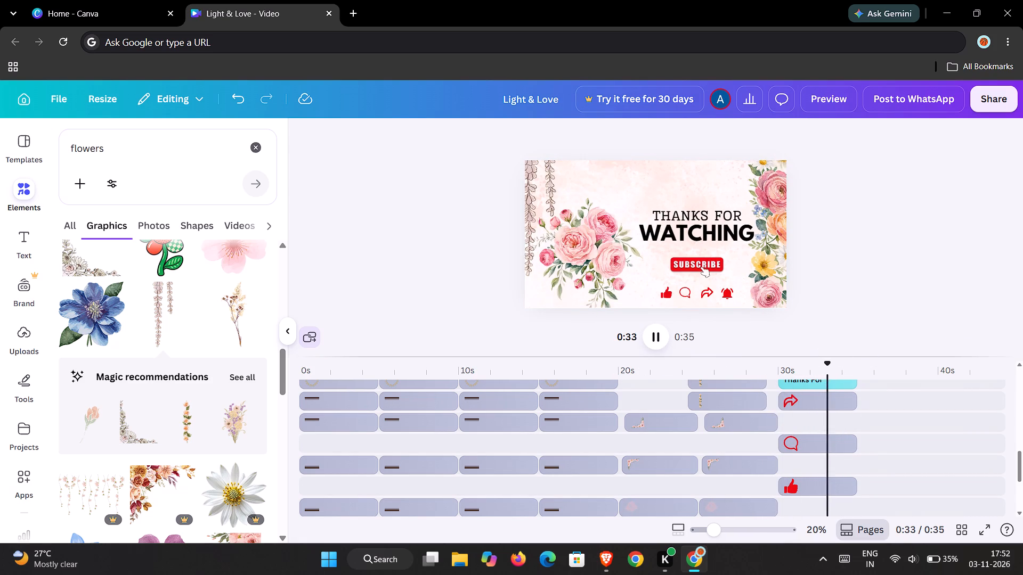
left_click_drag(833, 365, 747, 374)
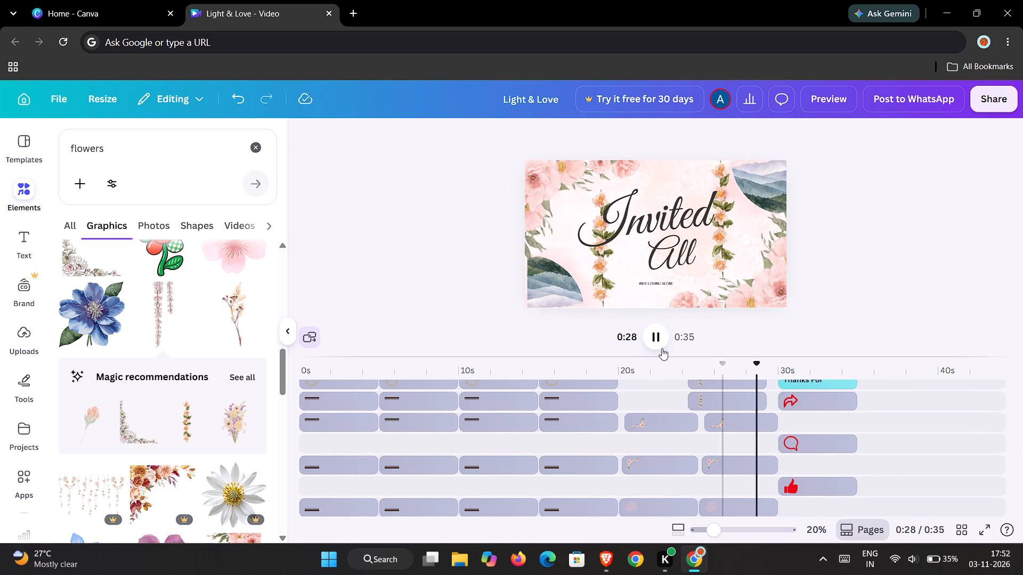
left_click(654, 334)
left_click_drag(762, 364, 764, 364)
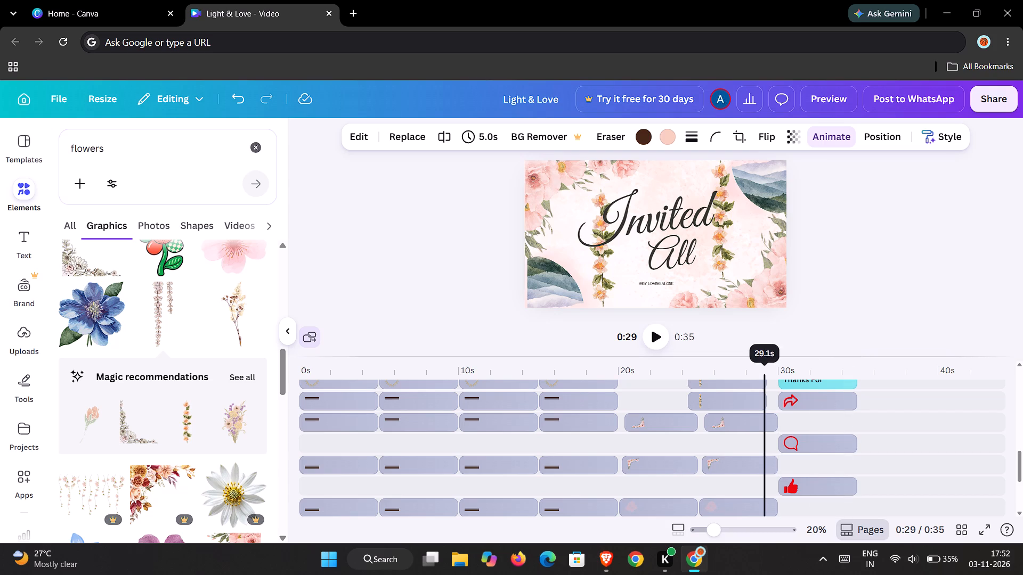
Add the pink cherry blossom branch graphic to the closing page, sized down and placed at the top edge above Thanks For.
left_click_drag(764, 364, 808, 372)
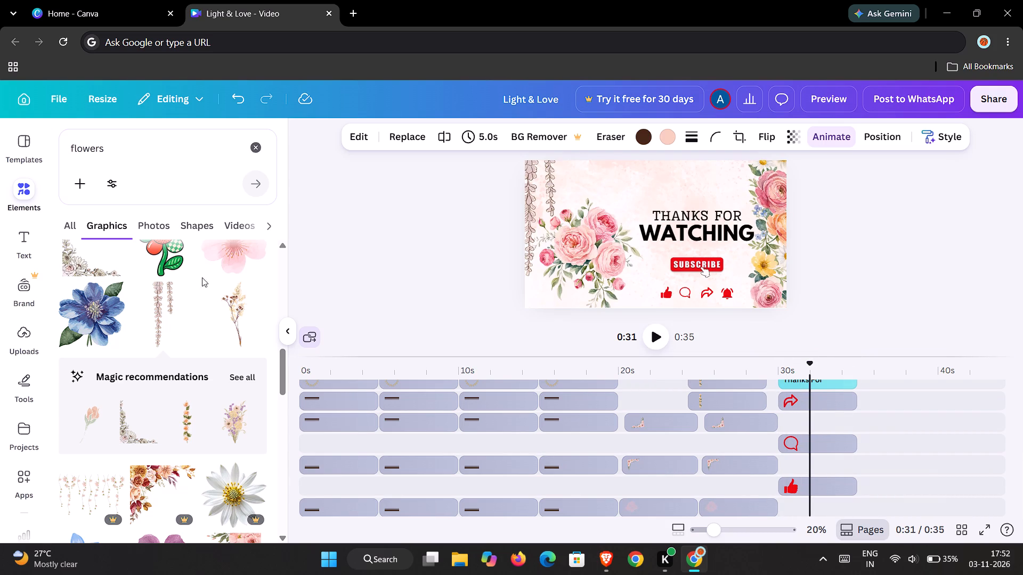
scroll(170, 299, "down", 7)
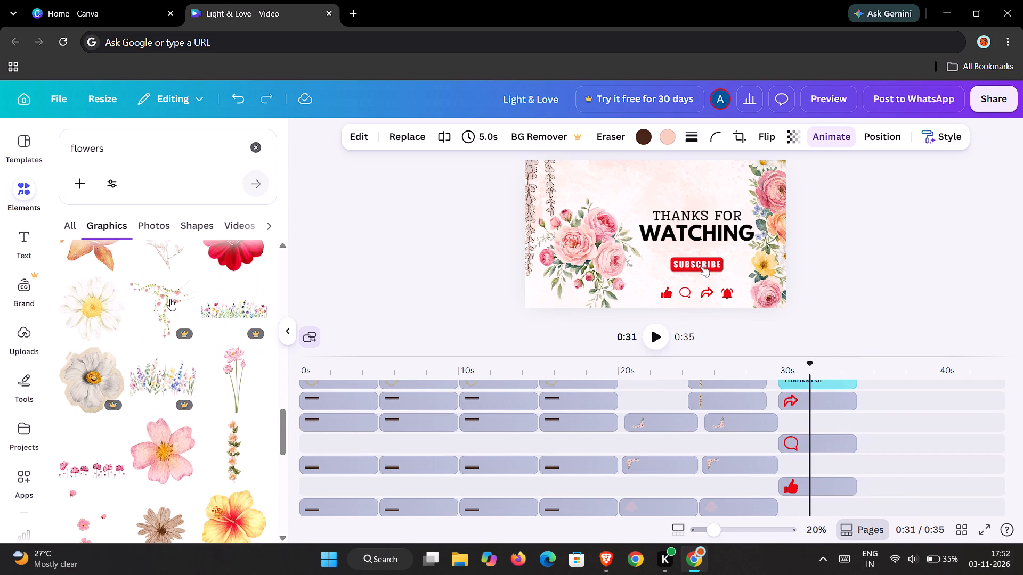
scroll(170, 299, "down", 7)
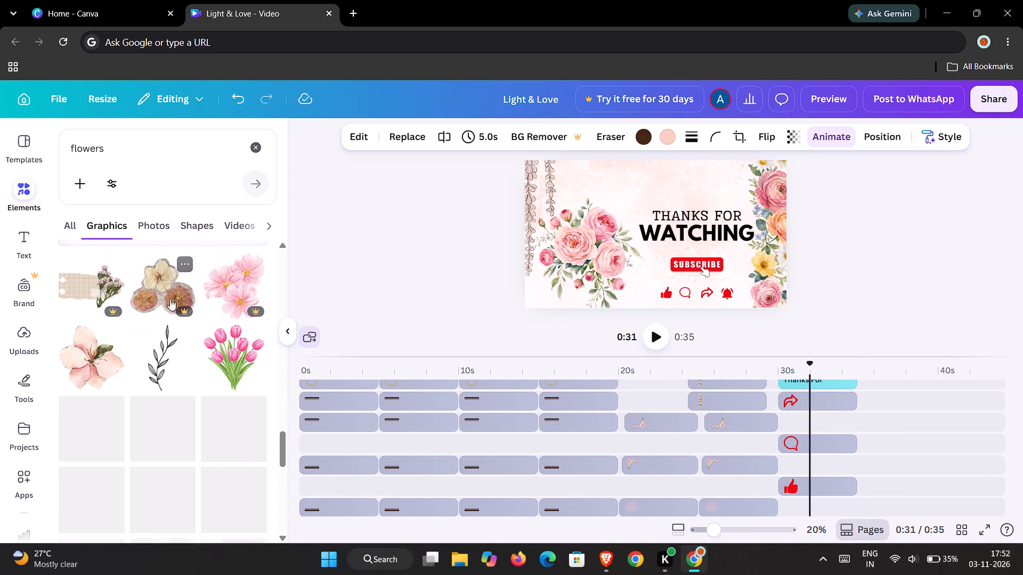
scroll(170, 299, "down", 2)
left_click(117, 292)
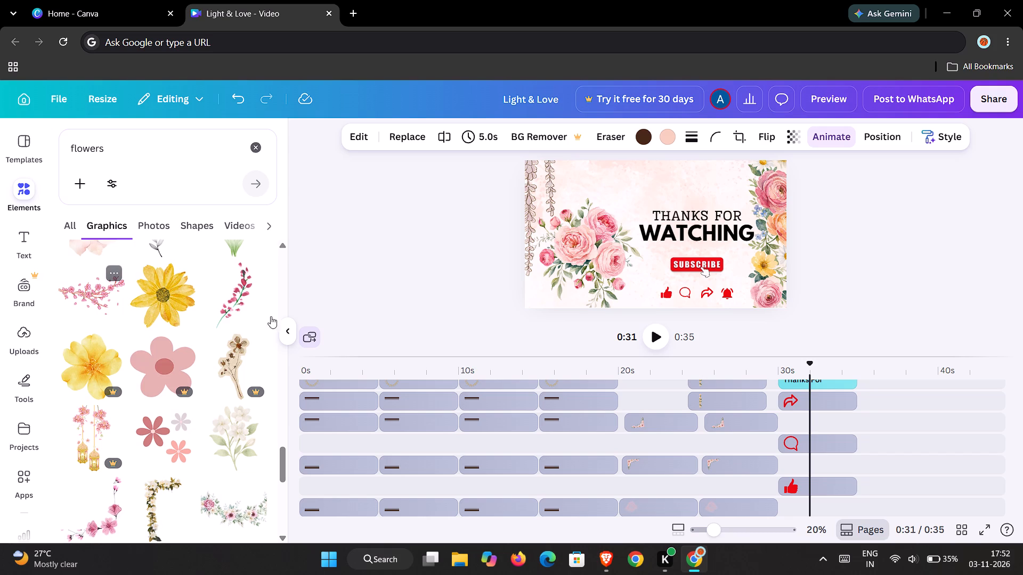
left_click_drag(664, 233, 656, 176)
left_click_drag(701, 208, 677, 193)
left_click_drag(676, 190, 687, 190)
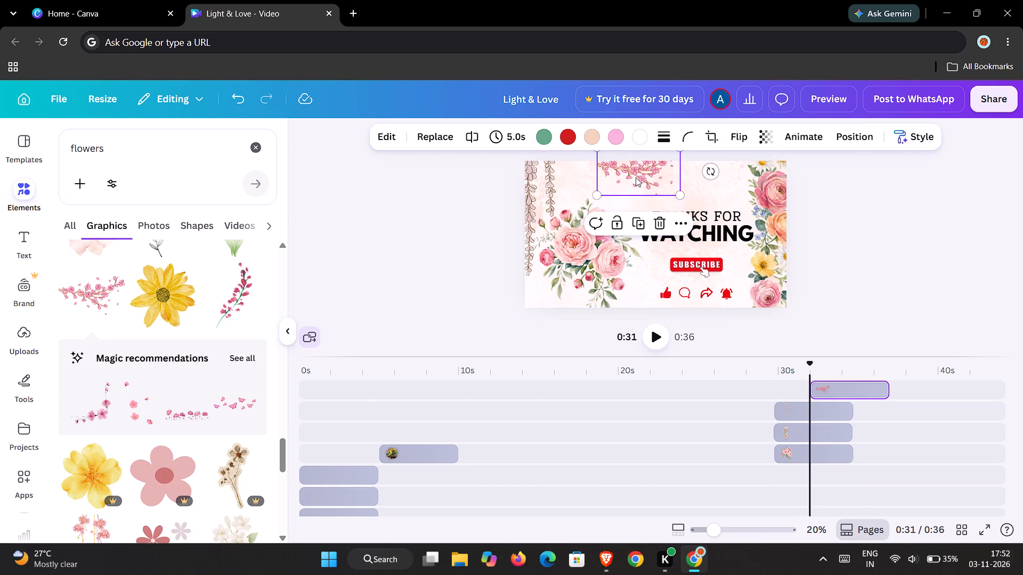
left_click_drag(636, 177, 657, 193)
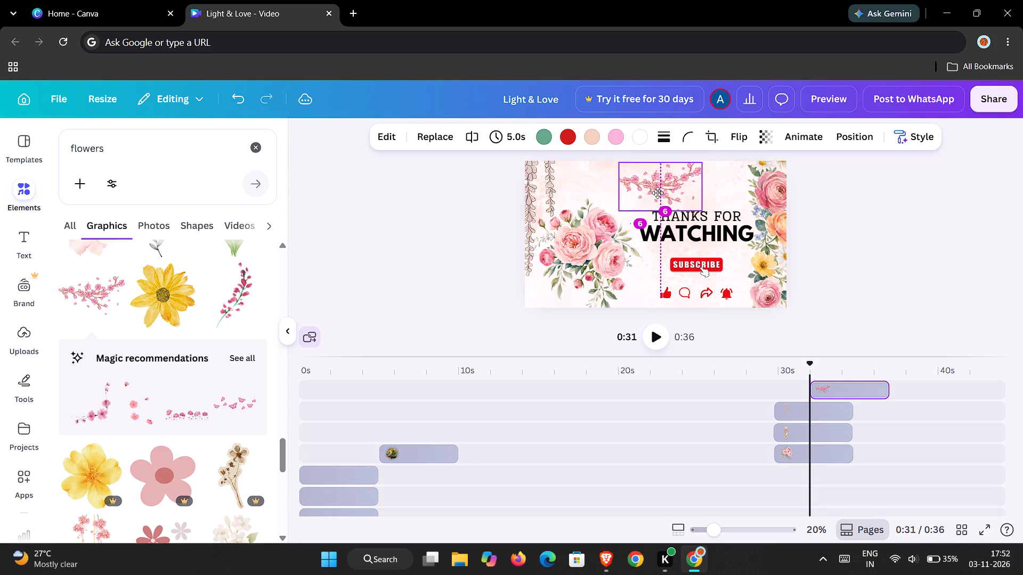
left_click_drag(657, 193, 647, 190)
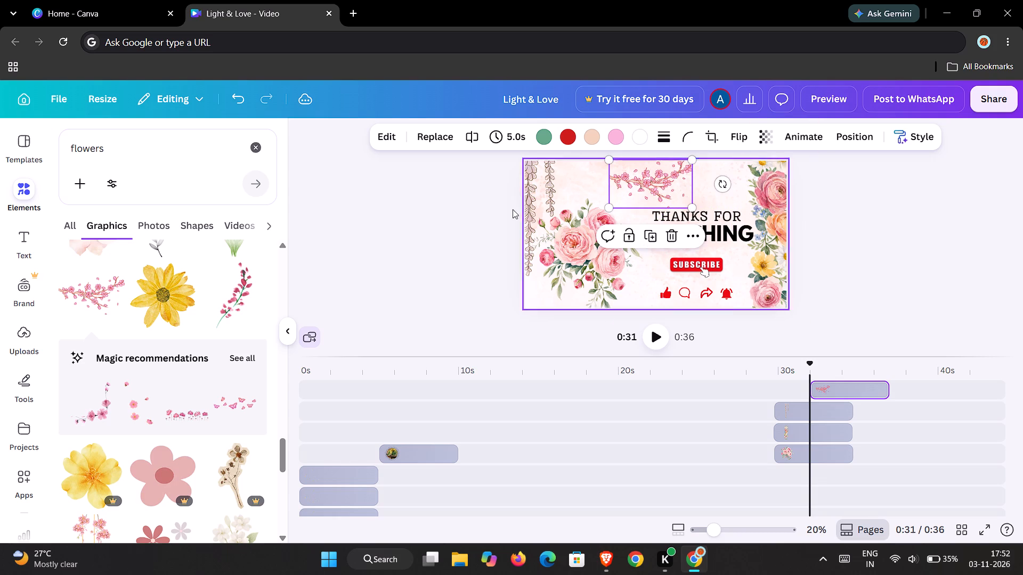
Apply the Rise animation to the cherry blossom branch on the closing page.
left_click(803, 139)
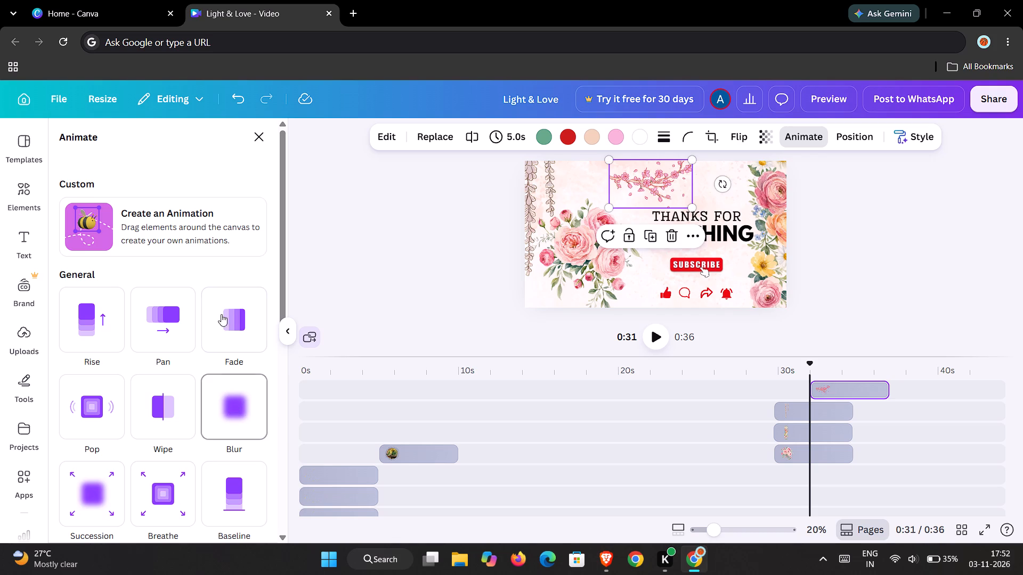
scroll(233, 330, "down", 3)
scroll(234, 323, "up", 4)
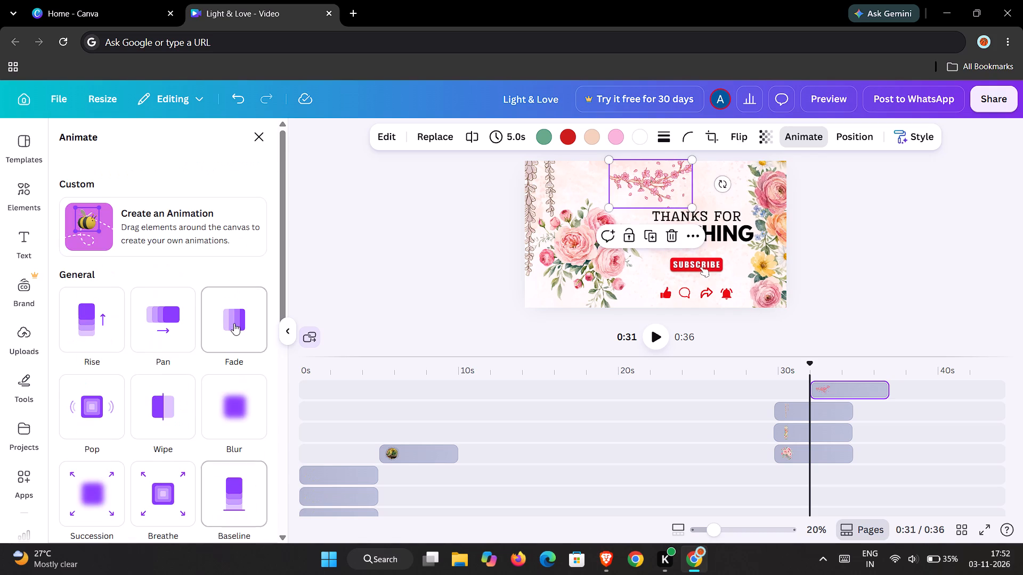
left_click(103, 331)
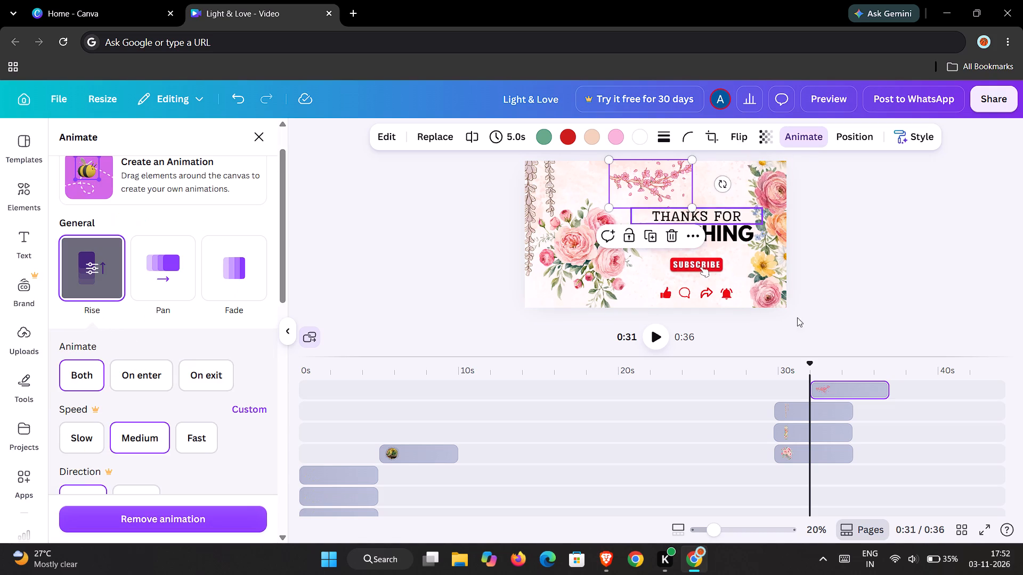
Move the blossom branch's timeline clip earlier, aligning its start with the other flower clips just before 30 s.
left_click_drag(849, 390, 815, 389)
Play back and scrub the Wedding Theme, Invited All and Thanks for Watching pages to check the animations and transitions.
left_click_drag(811, 363, 779, 368)
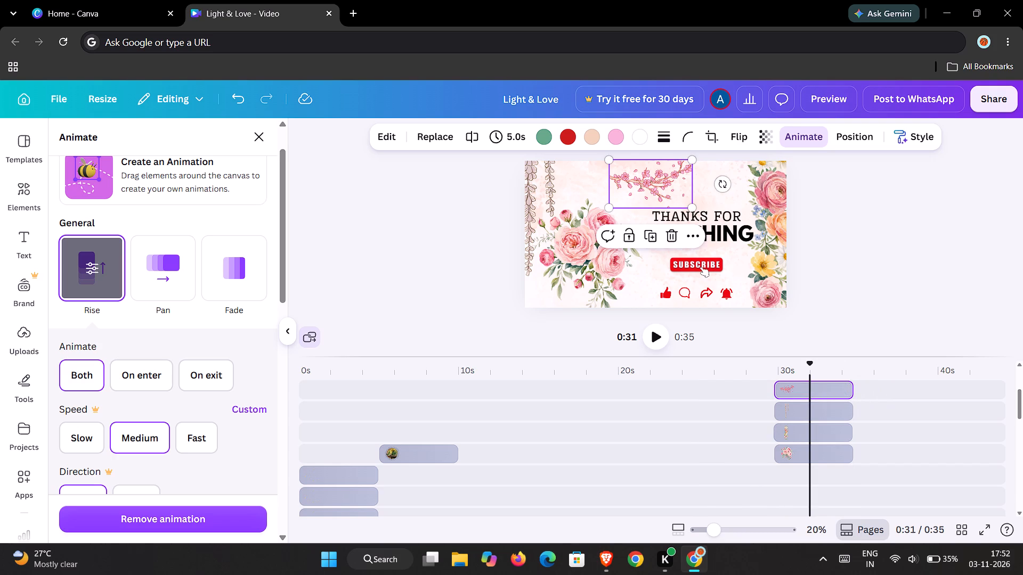
left_click_drag(779, 368, 706, 373)
left_click(652, 338)
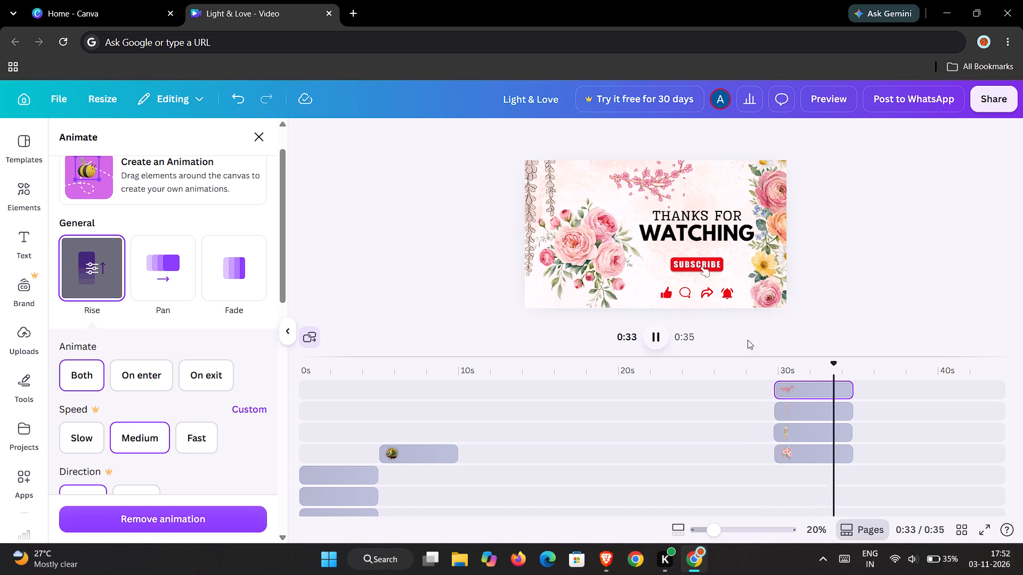
left_click(656, 333)
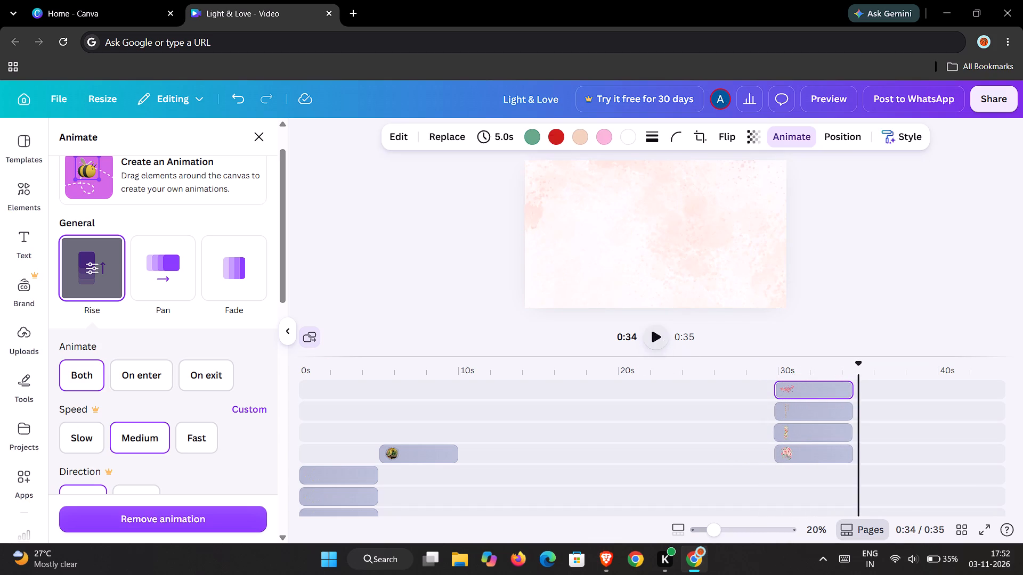
scroll(620, 408, "down", 7)
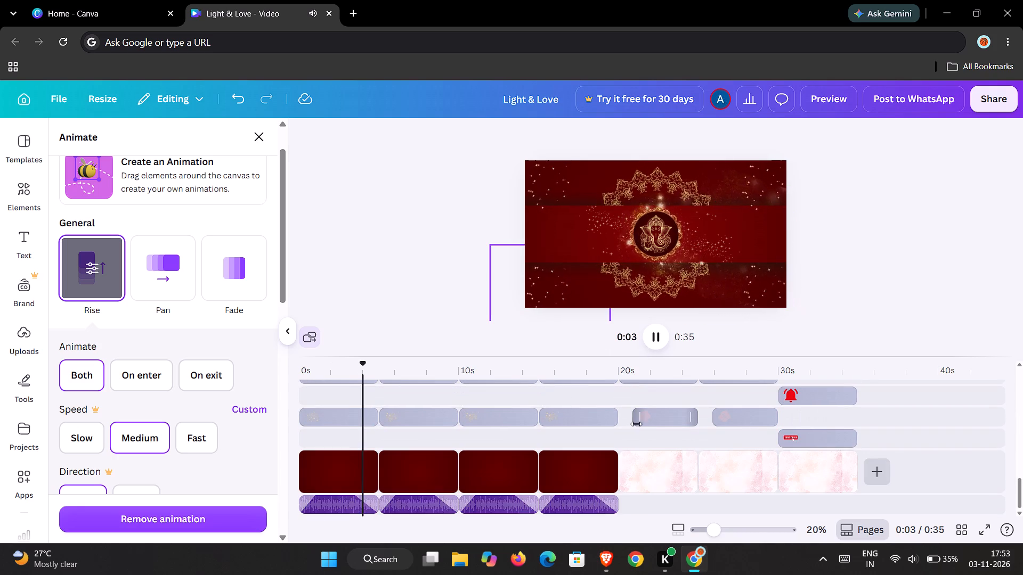
left_click_drag(376, 364, 509, 377)
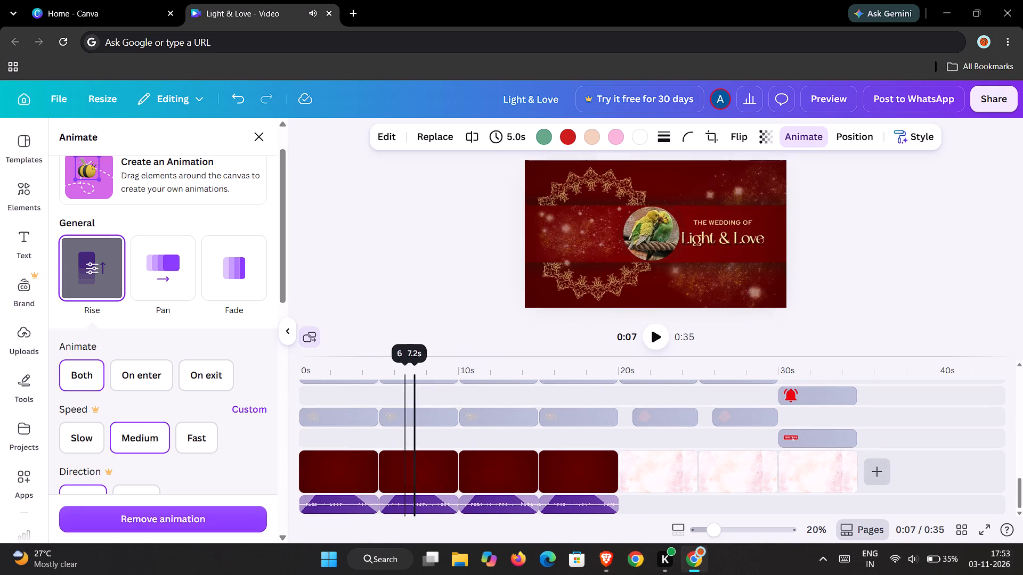
left_click_drag(509, 377, 642, 373)
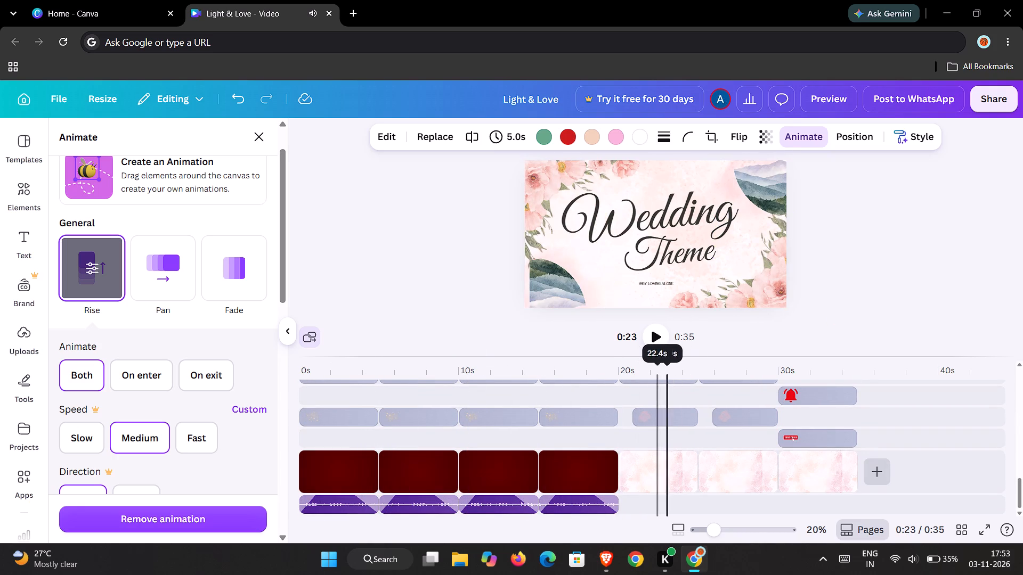
left_click_drag(642, 373, 641, 373)
left_click(652, 331)
left_click(656, 333)
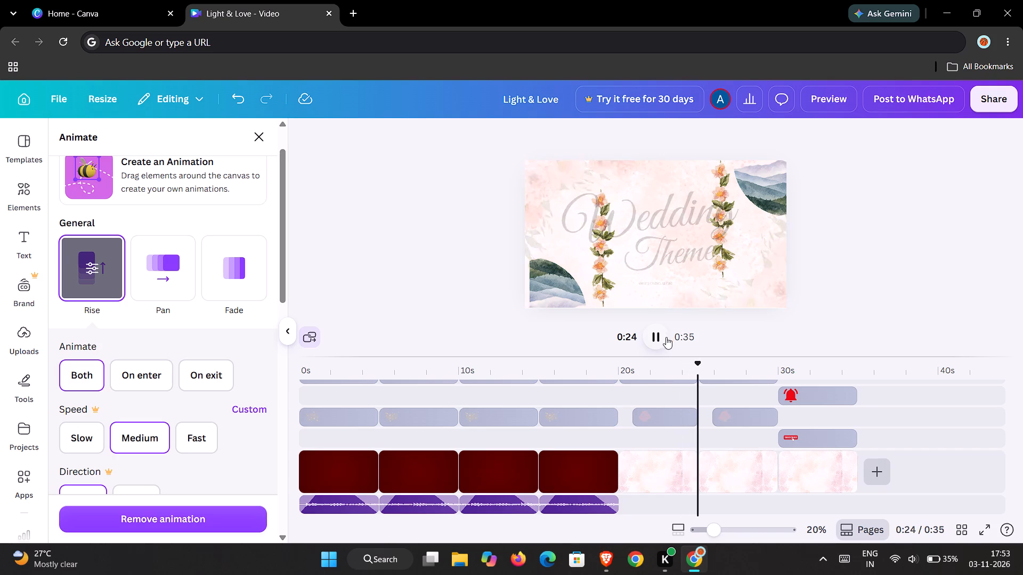
left_click(657, 339)
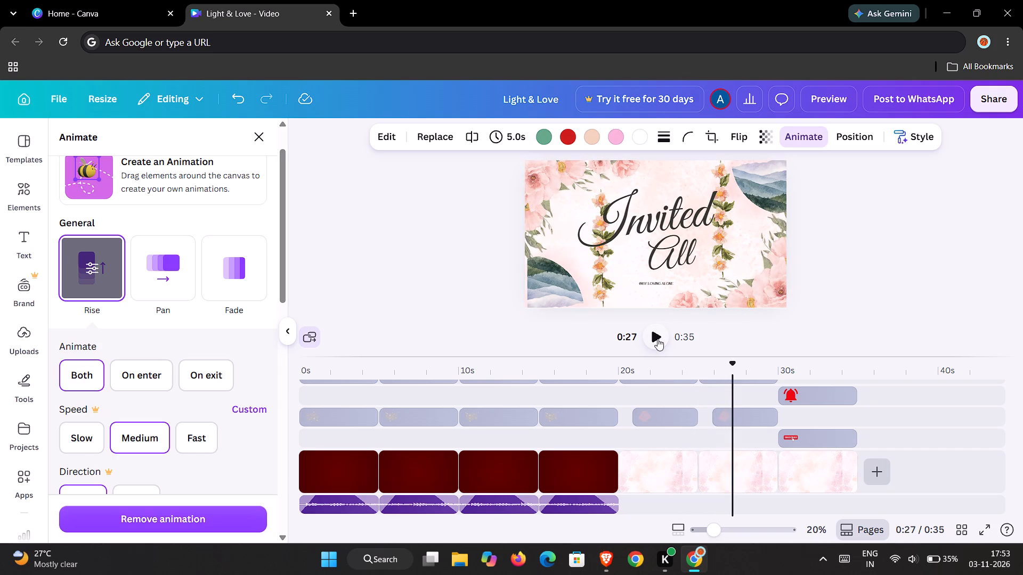
left_click(655, 339)
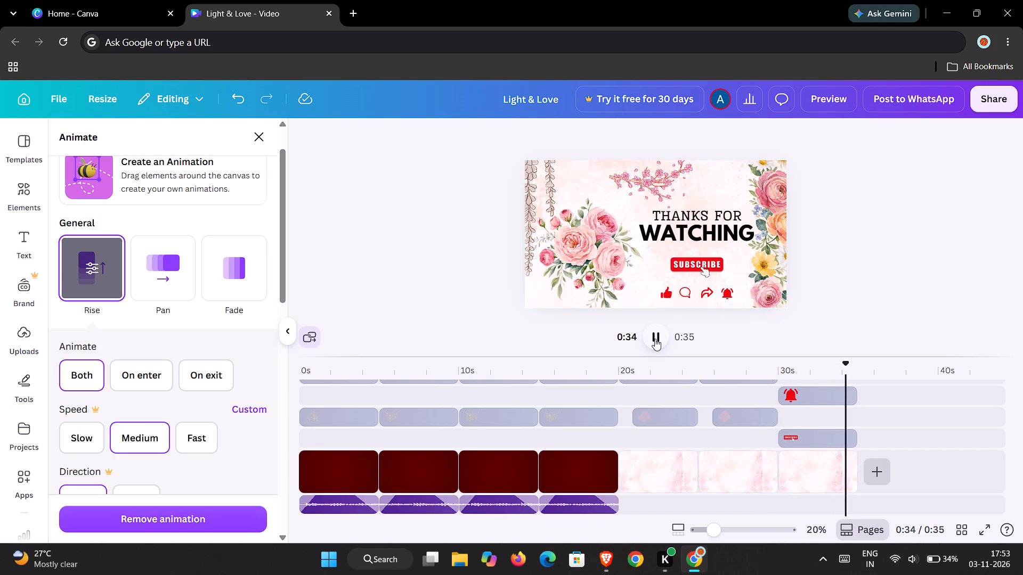
left_click(655, 339)
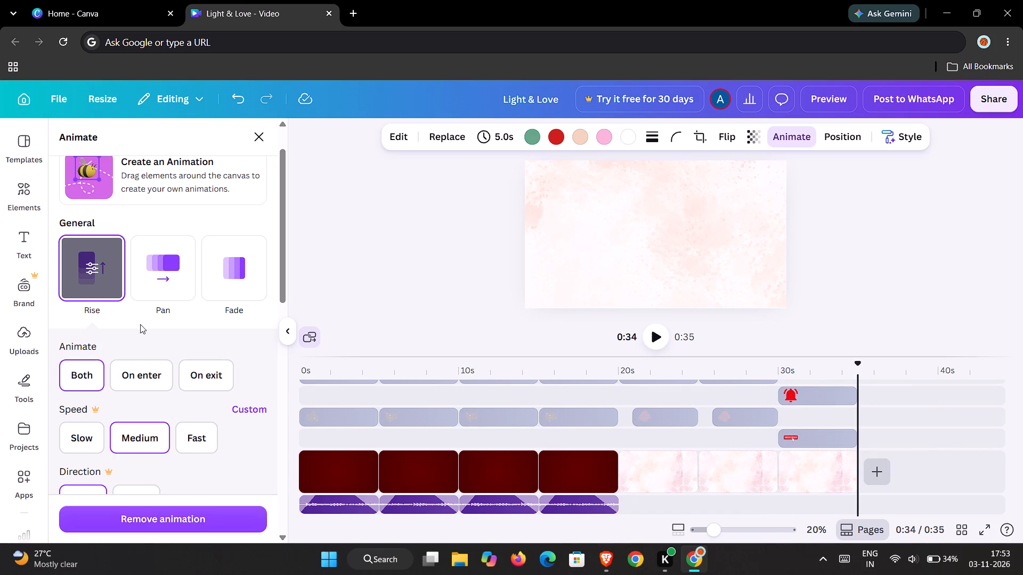
scroll(137, 325, "down", 4)
left_click_drag(858, 366, 789, 373)
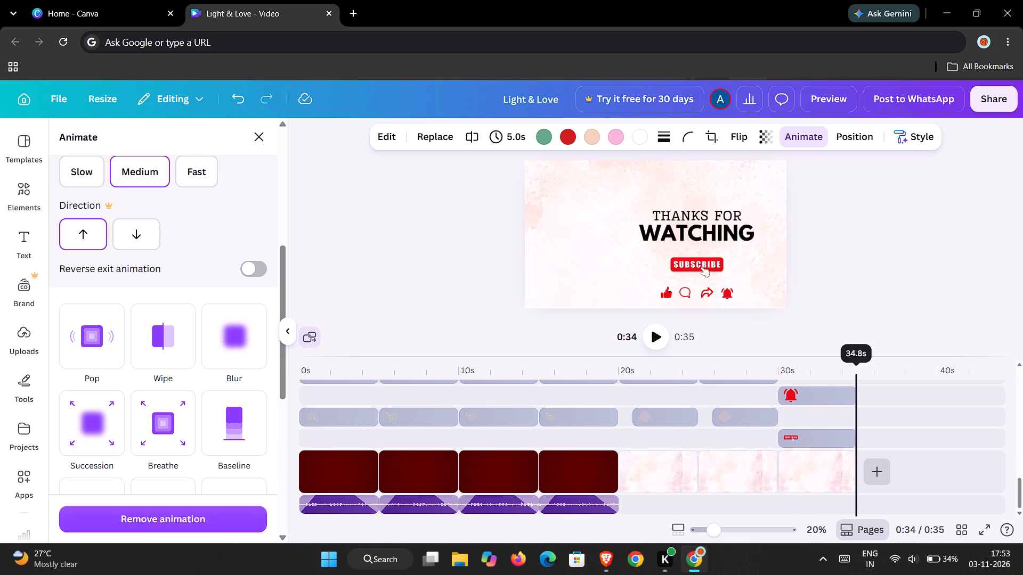
left_click_drag(789, 373, 773, 375)
Enlarge the timeline, duplicate the last Wedding Music clip and place the copy beneath the Wedding Theme page, starting at 20 s.
left_click_drag(748, 358, 760, 187)
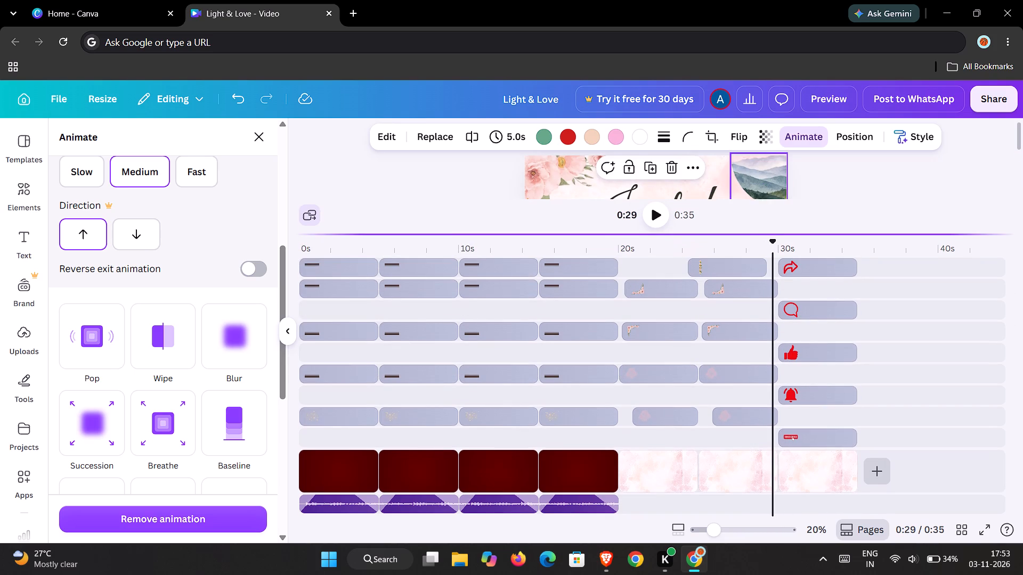
left_click_drag(760, 187, 764, 178)
scroll(627, 362, "up", 10)
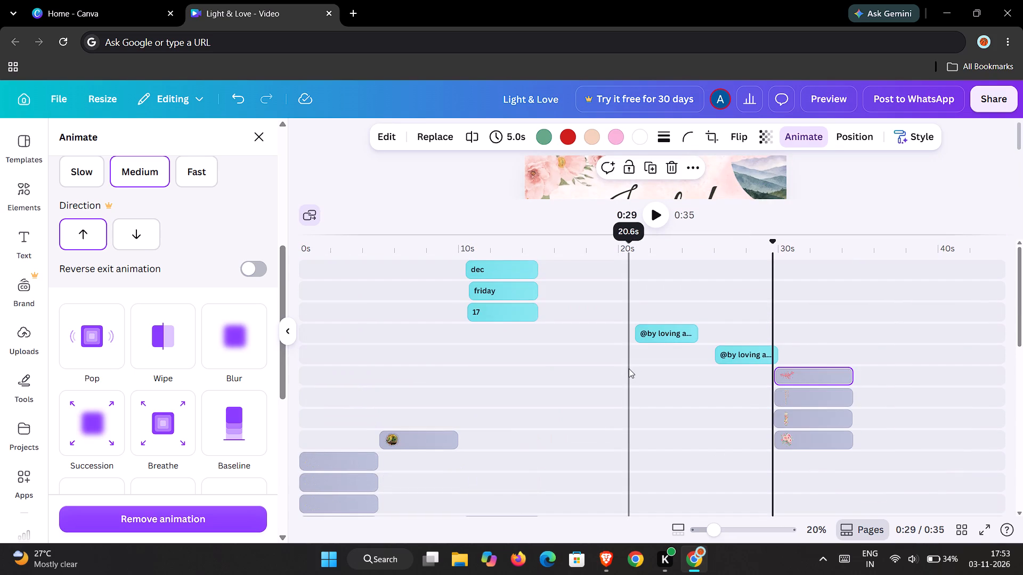
scroll(629, 368, "up", 3)
scroll(629, 368, "down", 10)
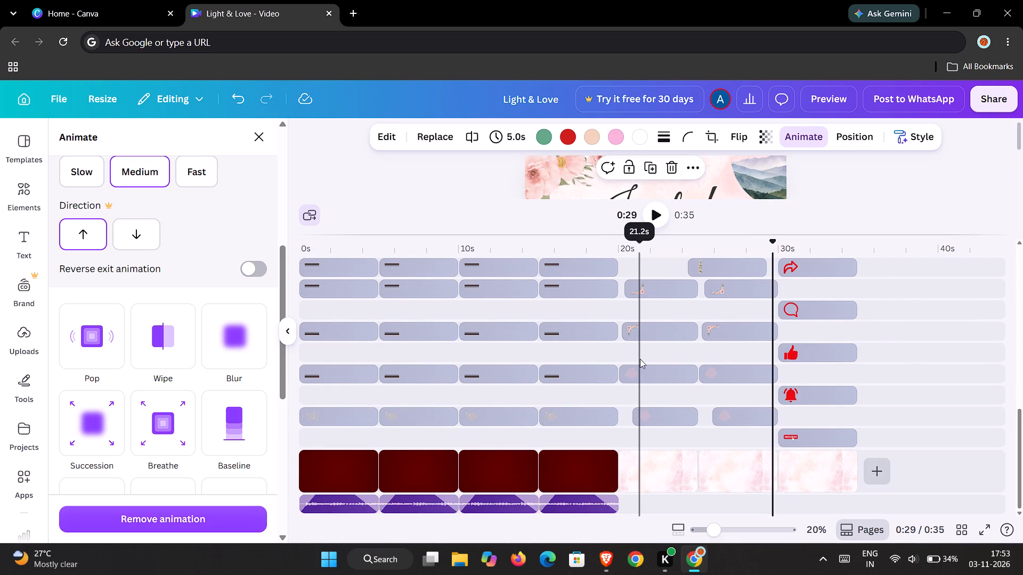
scroll(640, 358, "down", 3)
left_click(603, 505)
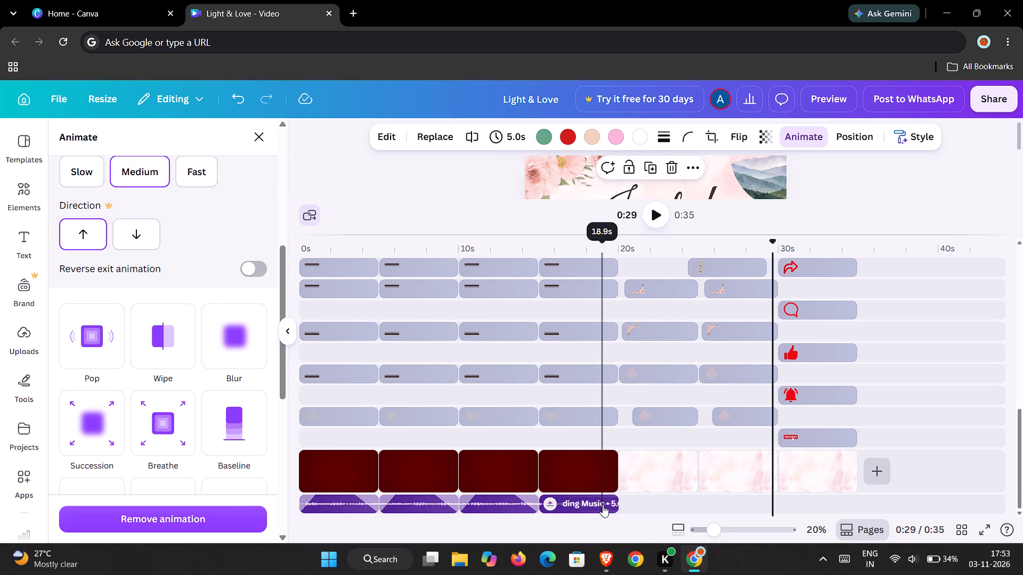
right_click(603, 505)
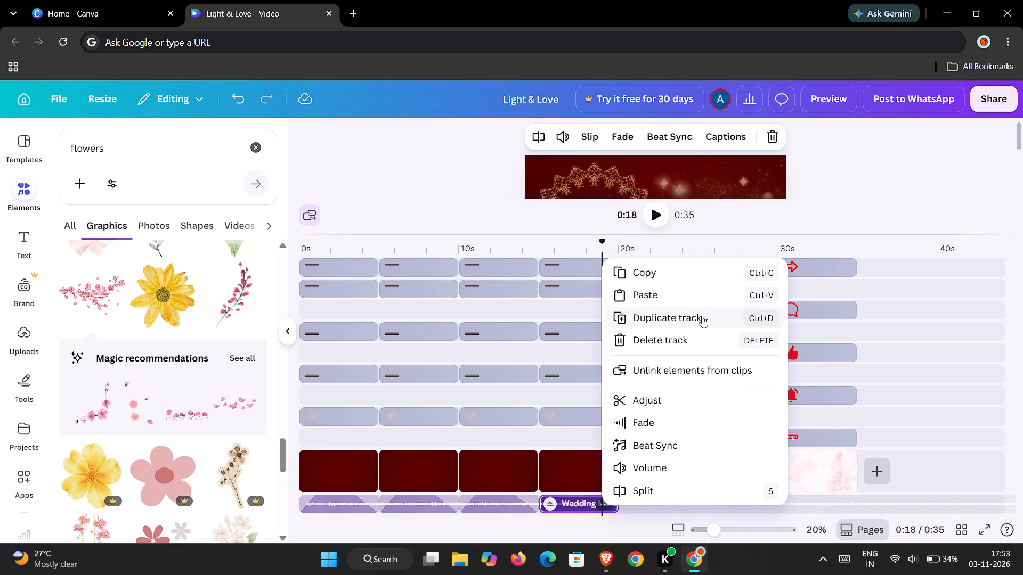
left_click(702, 316)
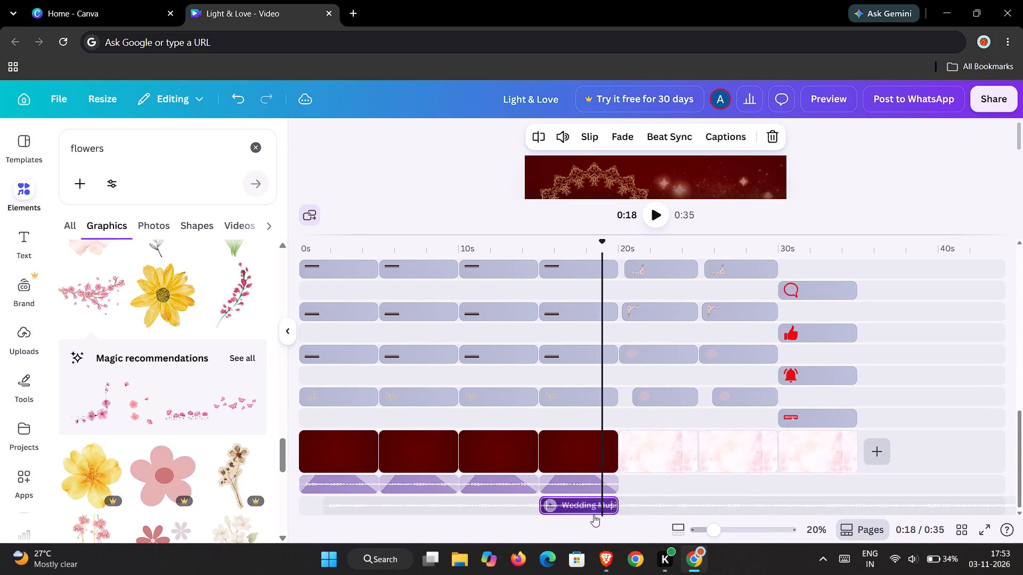
left_click_drag(575, 504, 665, 475)
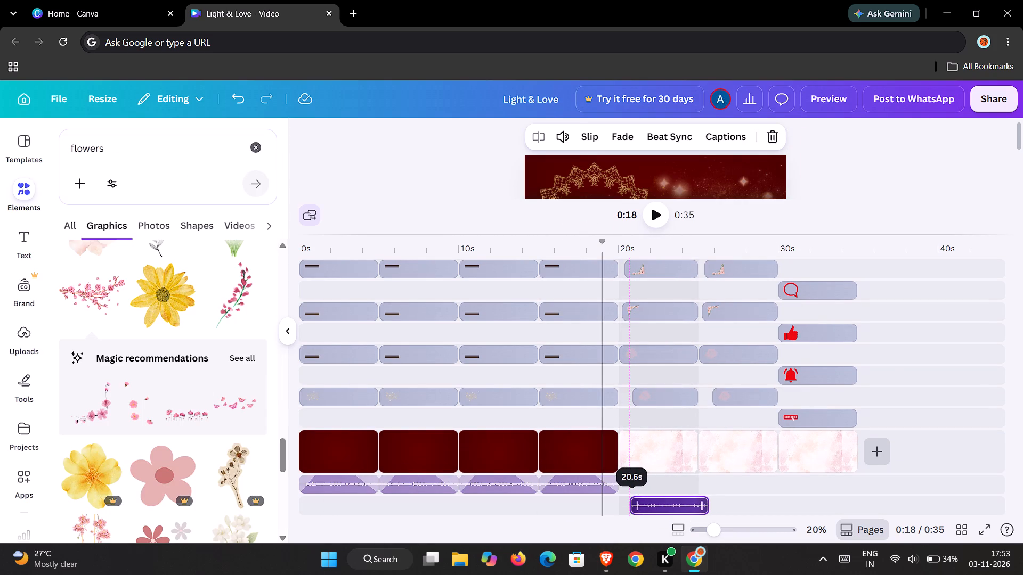
left_click_drag(665, 475, 663, 447)
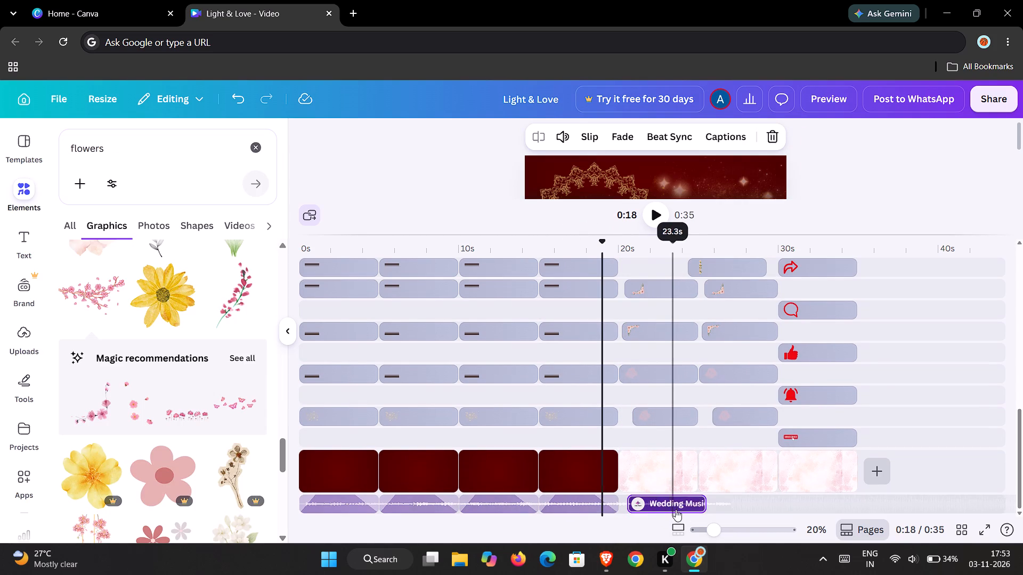
left_click_drag(668, 504, 661, 503)
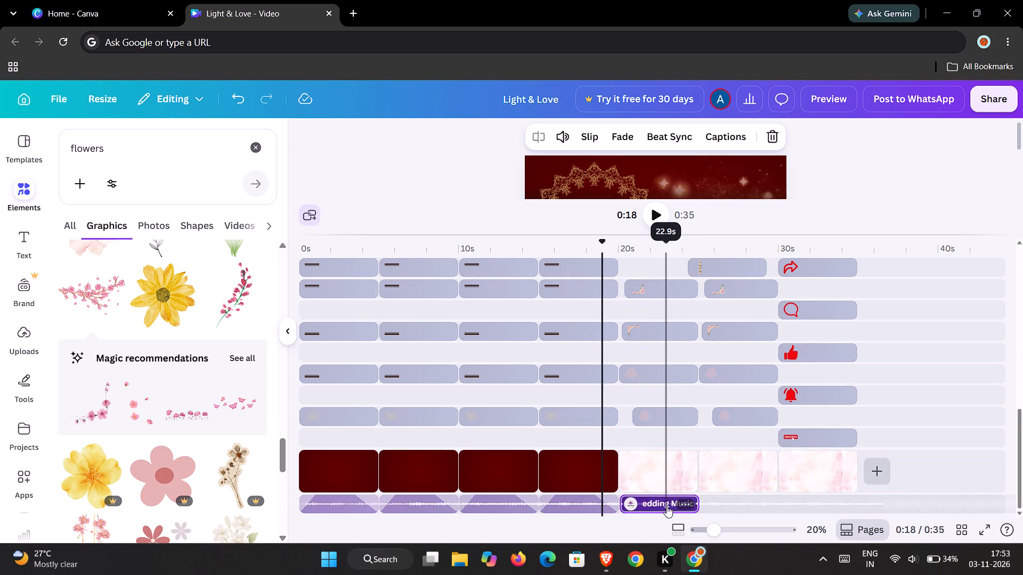
Duplicate the Wedding Music clip again and place the copy beneath the Invited All page, starting at about 25 s.
right_click(667, 506)
left_click(748, 343)
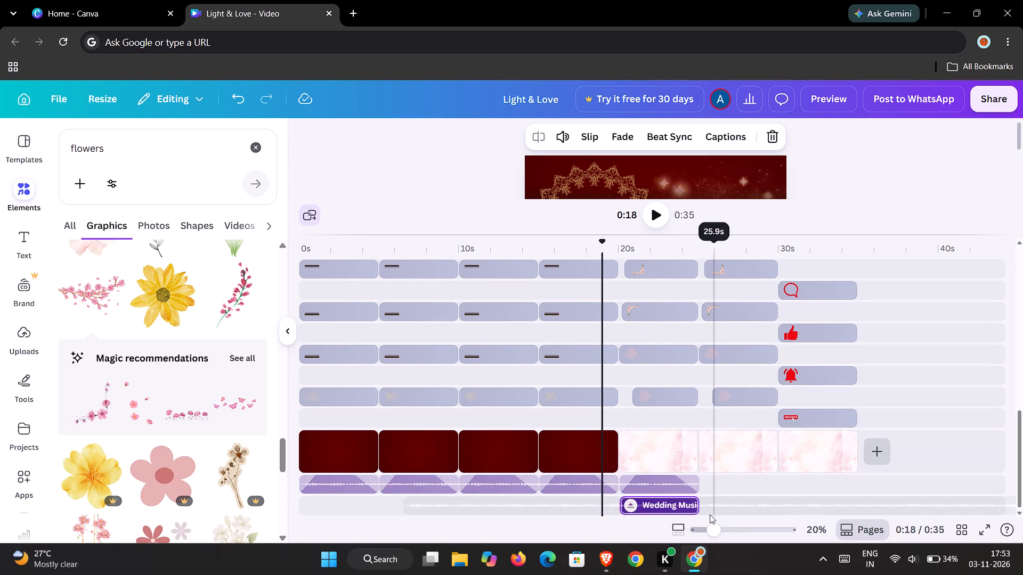
left_click_drag(656, 504, 737, 467)
Duplicate the Invited All page's Wedding Music clip and place the copy beneath the Thanks for Watching page, starting at about 30 s.
right_click(732, 502)
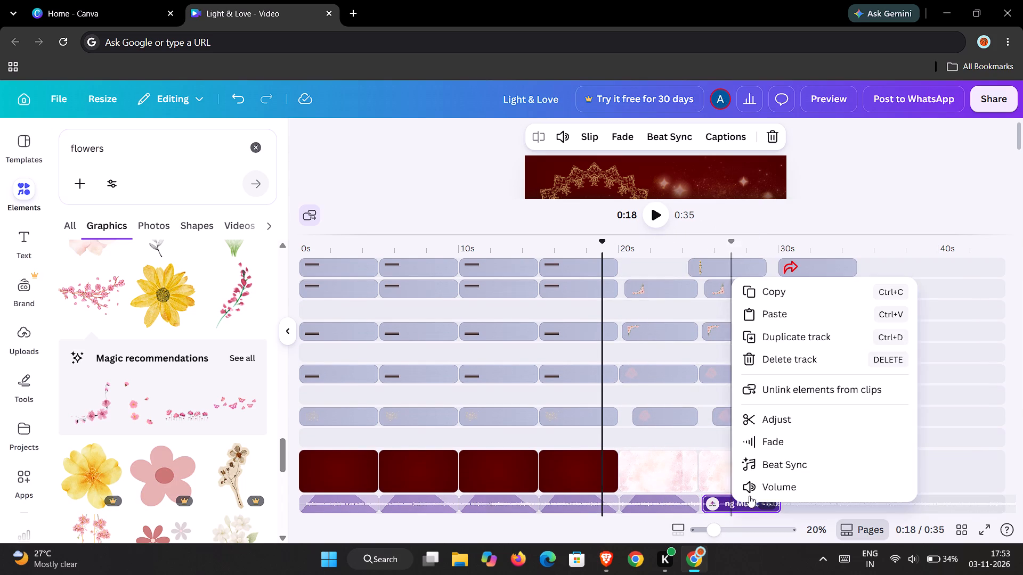
left_click(825, 336)
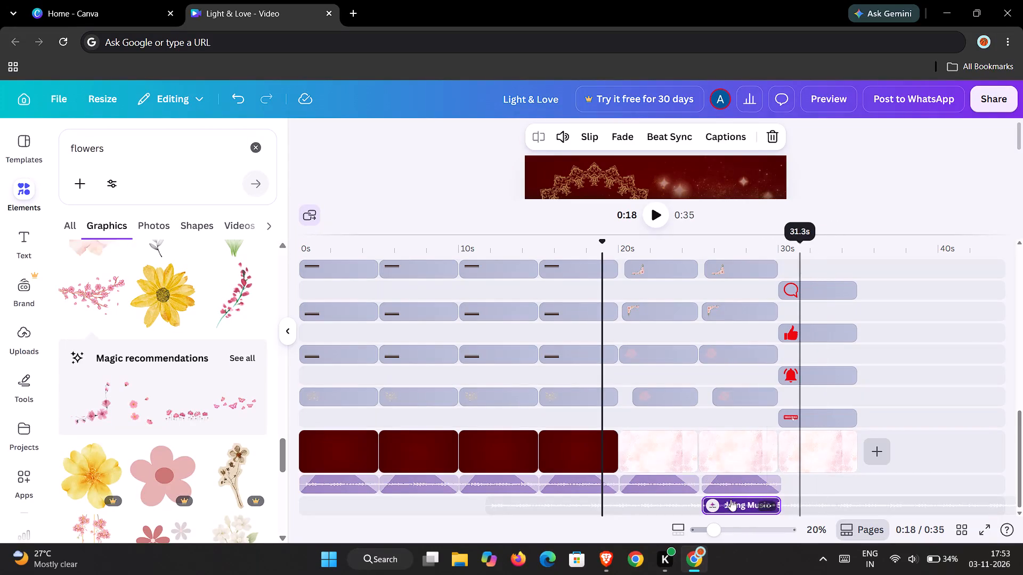
left_click_drag(740, 509, 824, 471)
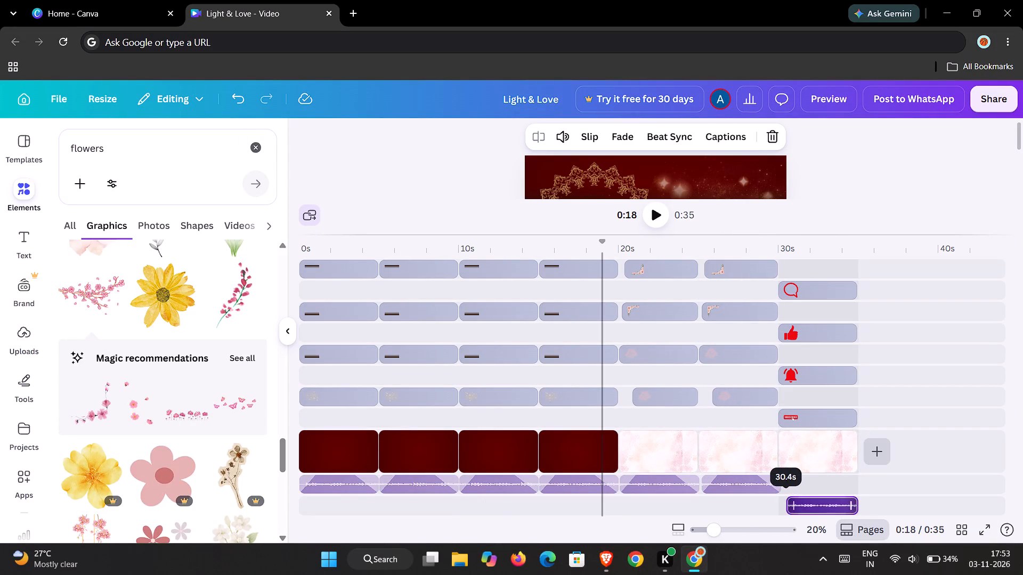
left_click_drag(824, 471, 817, 473)
left_click_drag(801, 504, 805, 504)
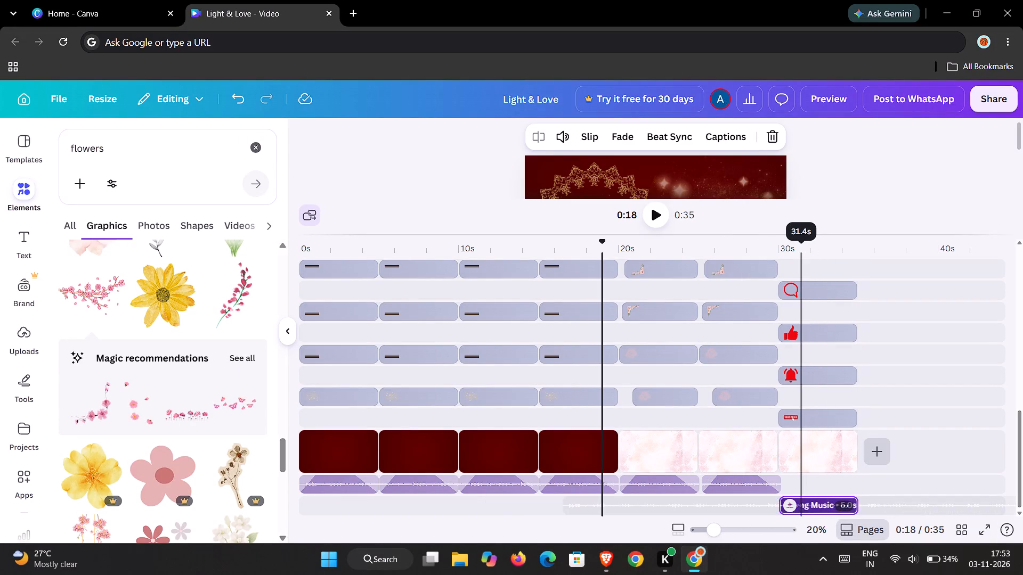
left_click_drag(805, 504, 808, 505)
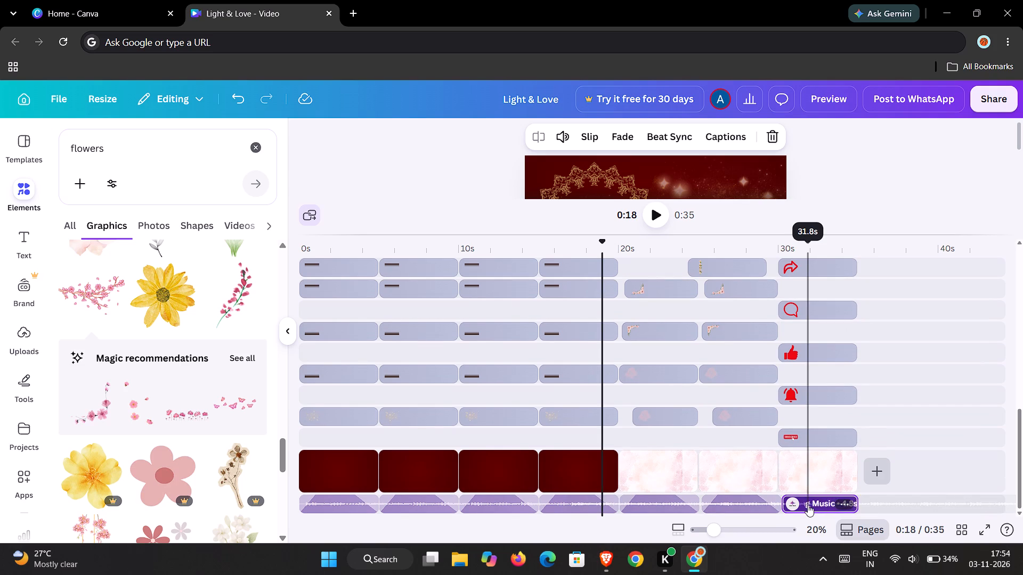
Extend the start of the Invited All page's Wedding Music clip back to the page's beginning at about 25 s.
left_click_drag(703, 504, 698, 504)
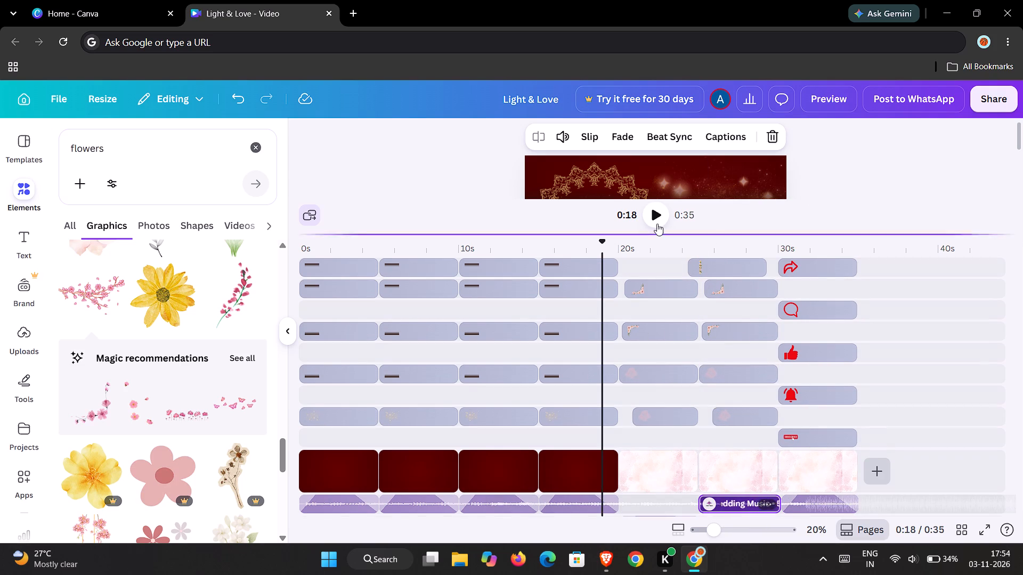
Play back the video from 18 s through the Thanks for Watching page to check the added music.
left_click(657, 224)
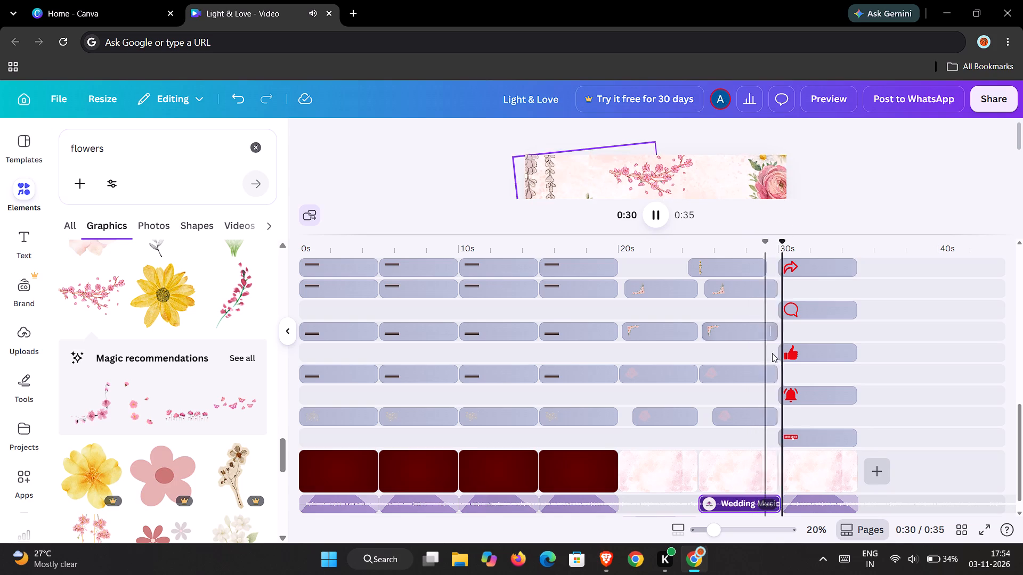
scroll(682, 355, "up", 15)
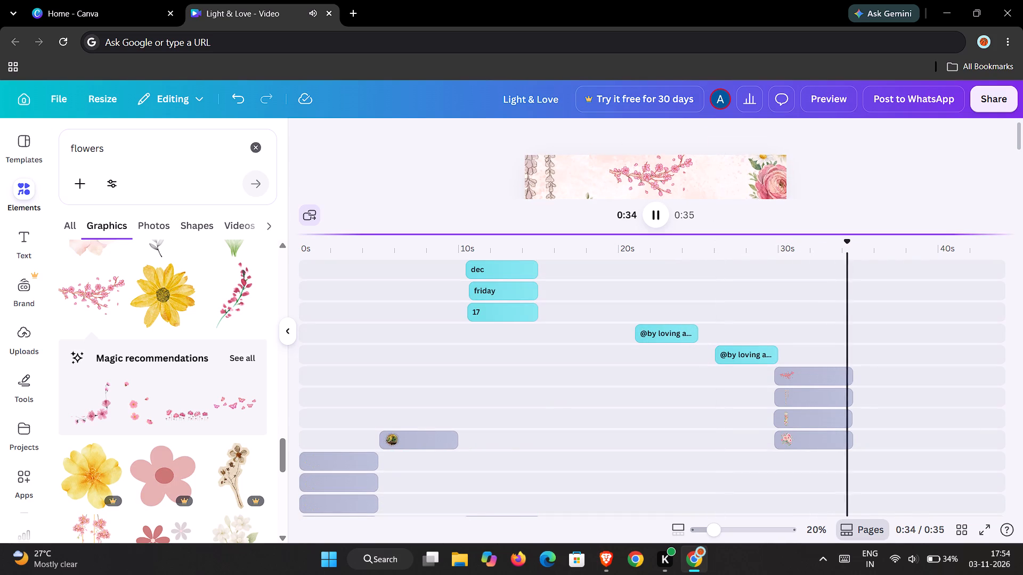
Shrink the timeline, return to about 31 s and set the Thanks for Watching page's background color to light pink #FFE2E2.
left_click_drag(719, 237, 725, 414)
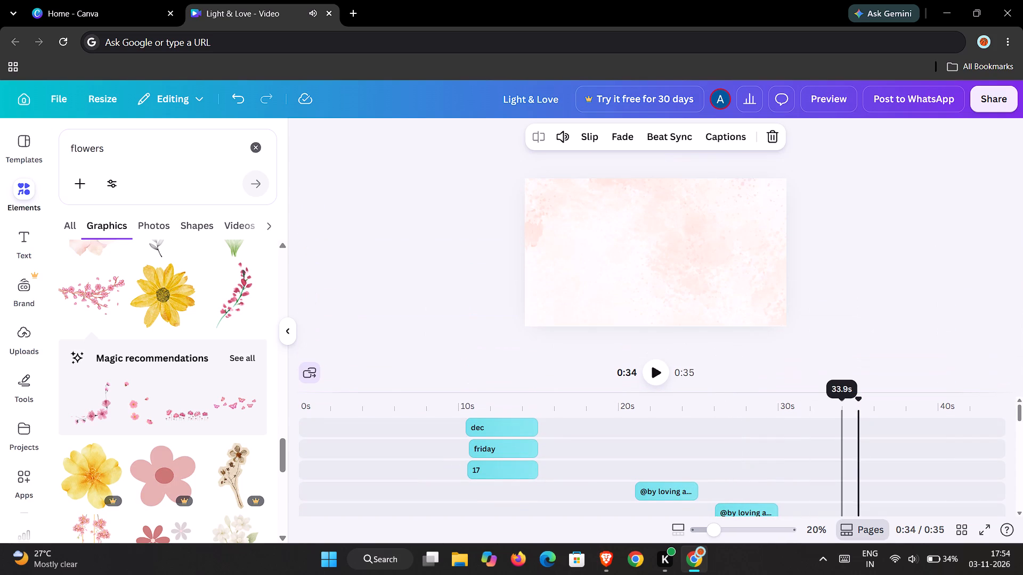
left_click_drag(859, 399, 796, 399)
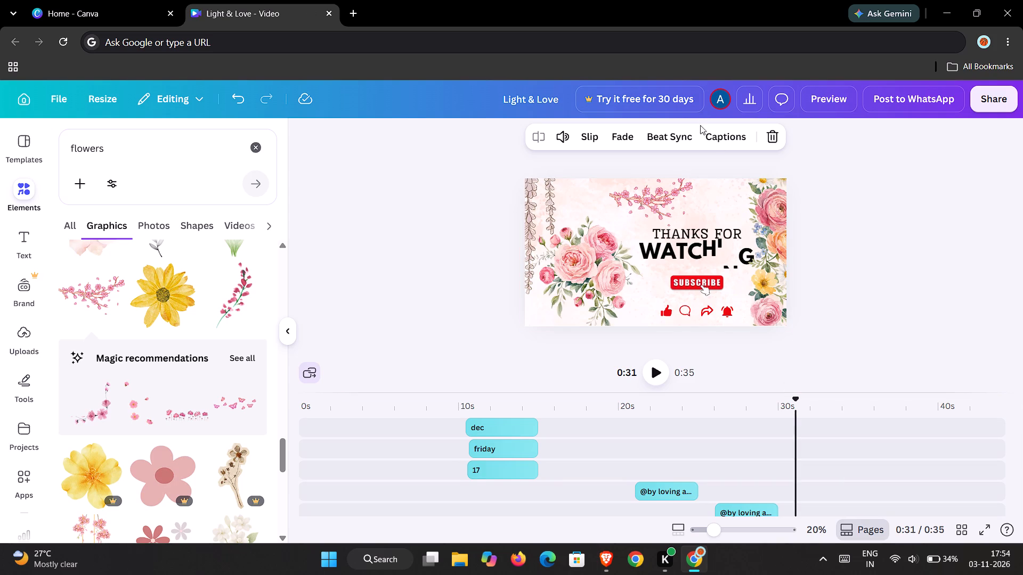
left_click(586, 194)
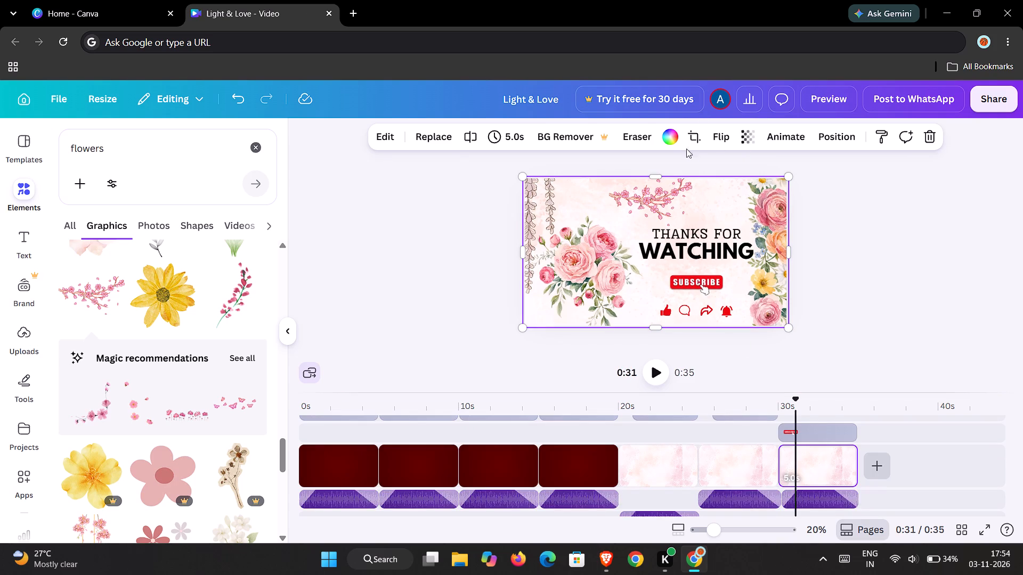
left_click(673, 133)
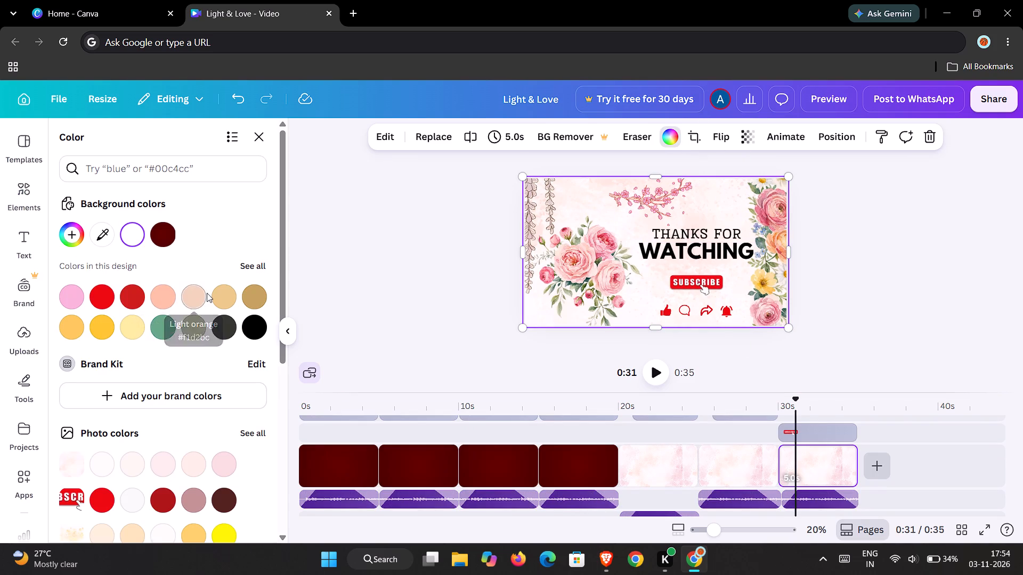
scroll(204, 316, "down", 1)
scroll(202, 310, "up", 4)
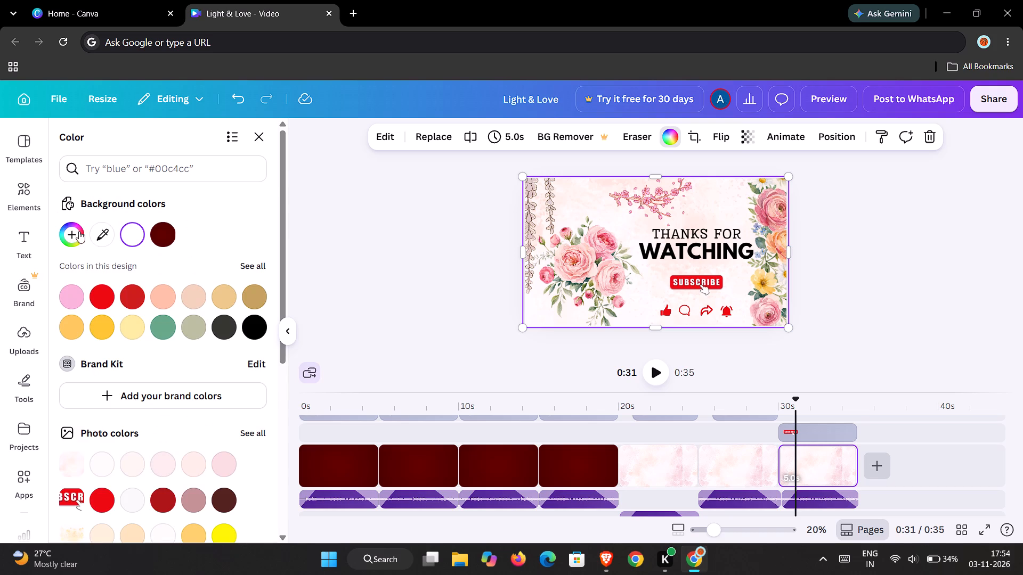
double_click(75, 232)
left_click(72, 235)
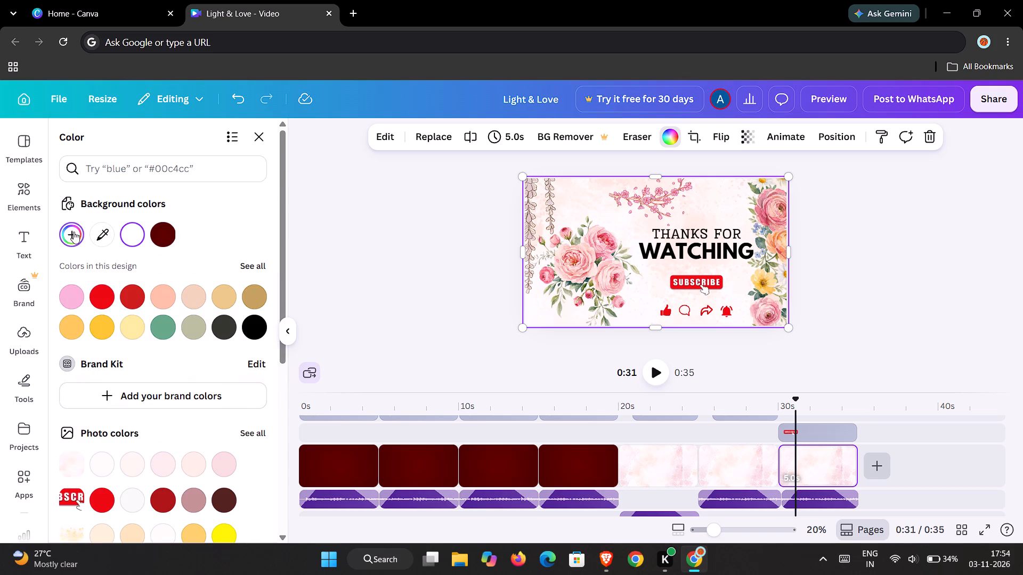
left_click(74, 232)
left_click(66, 232)
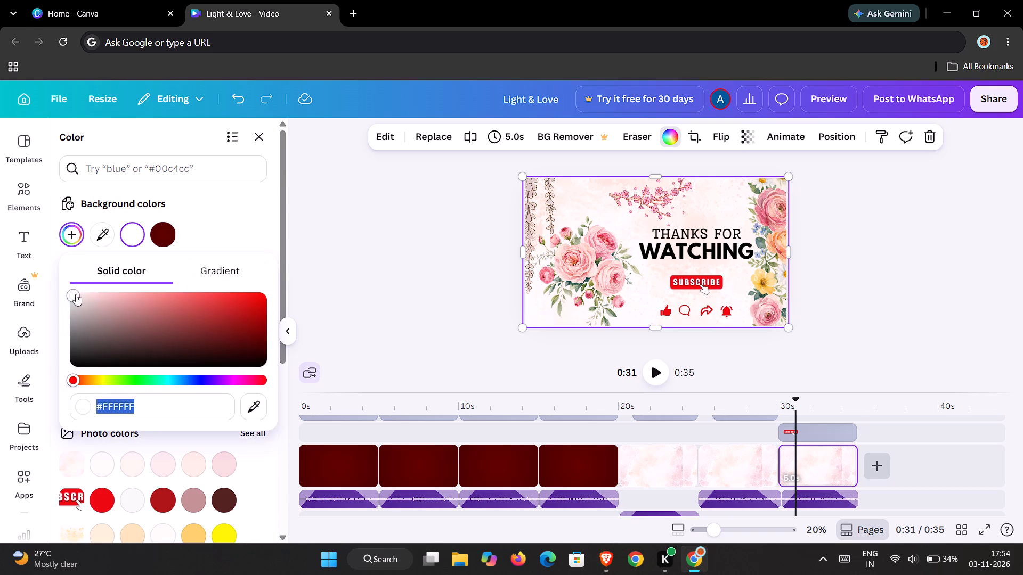
left_click_drag(75, 294, 237, 302)
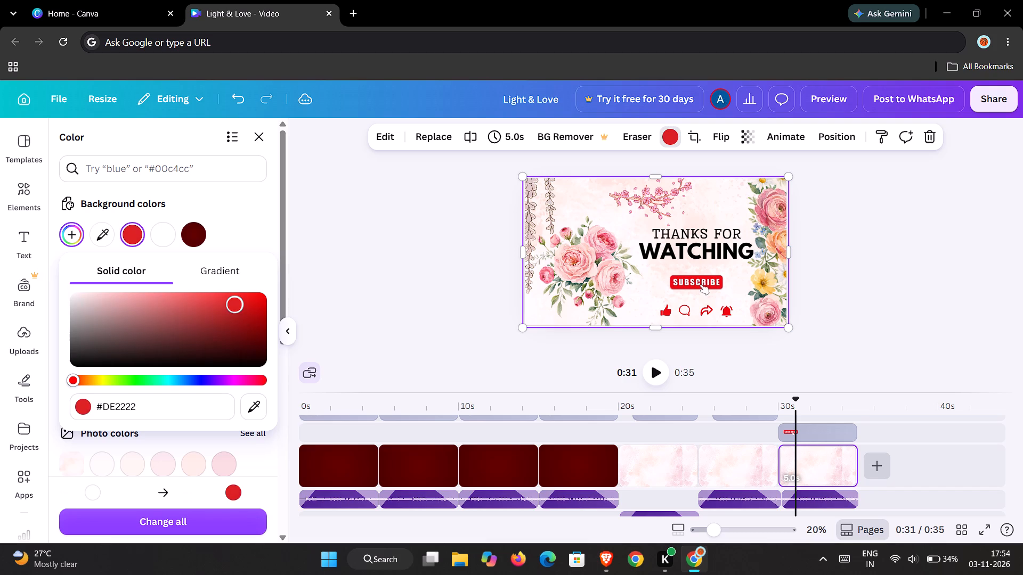
left_click_drag(237, 302, 93, 285)
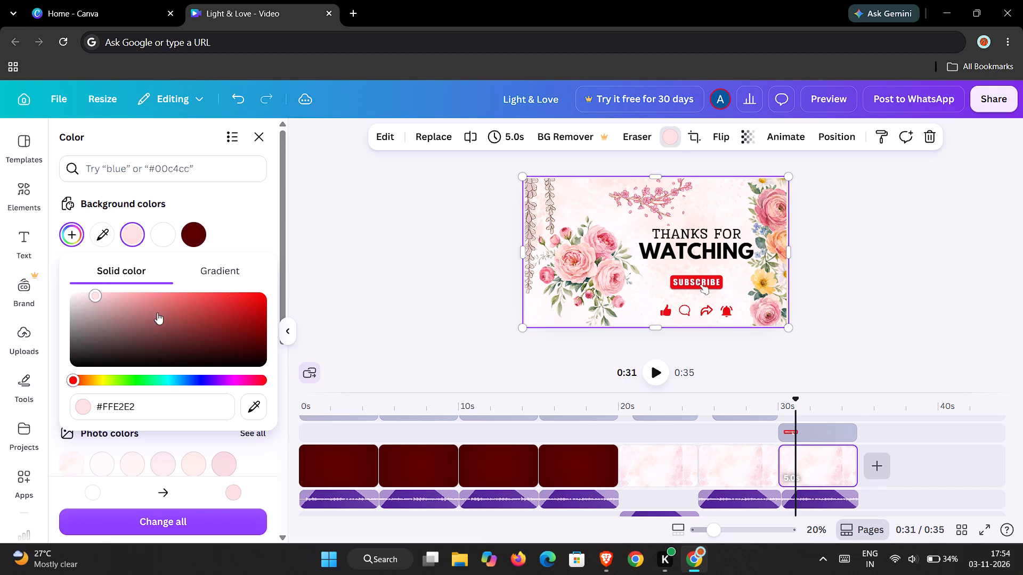
left_click(257, 133)
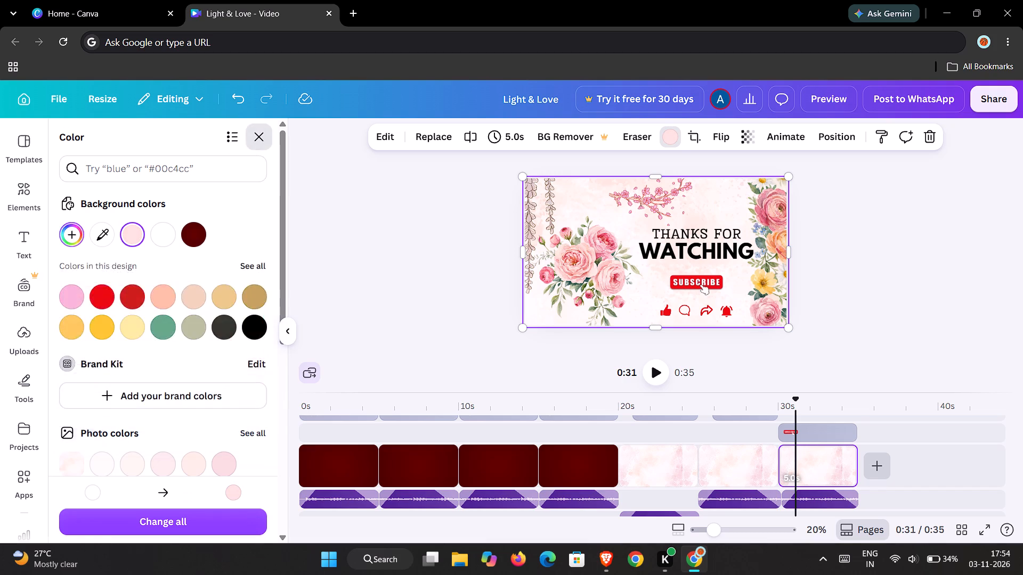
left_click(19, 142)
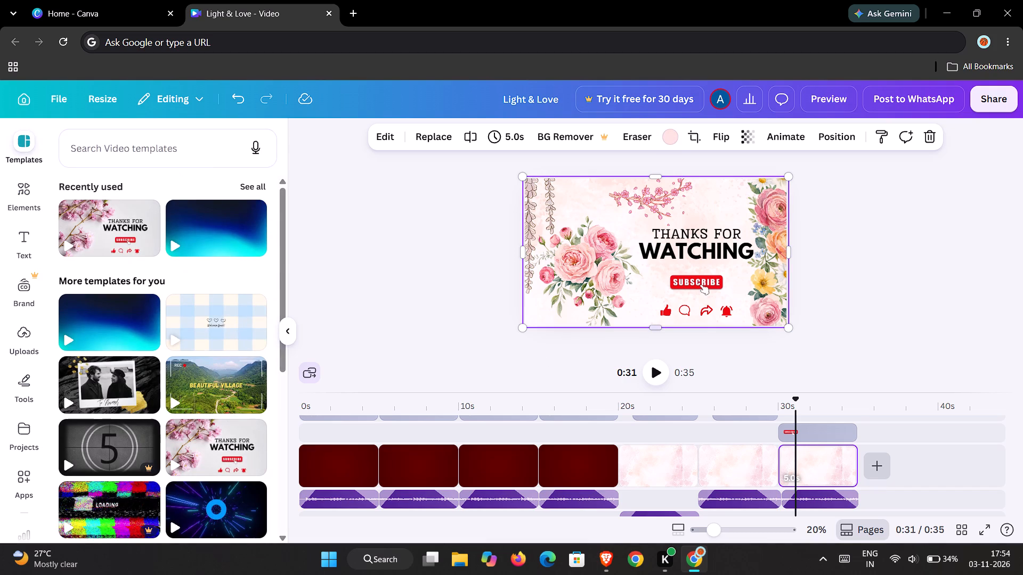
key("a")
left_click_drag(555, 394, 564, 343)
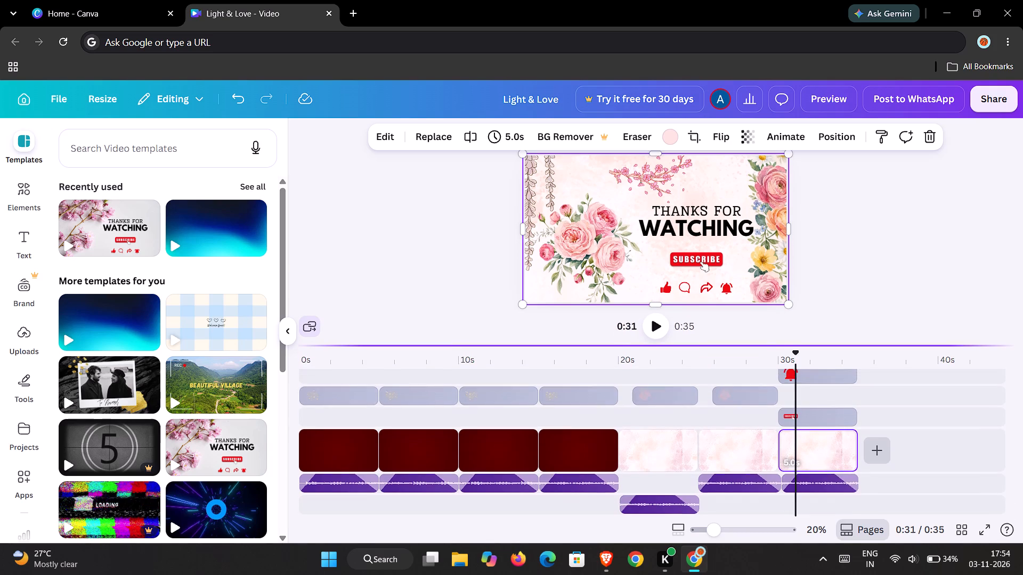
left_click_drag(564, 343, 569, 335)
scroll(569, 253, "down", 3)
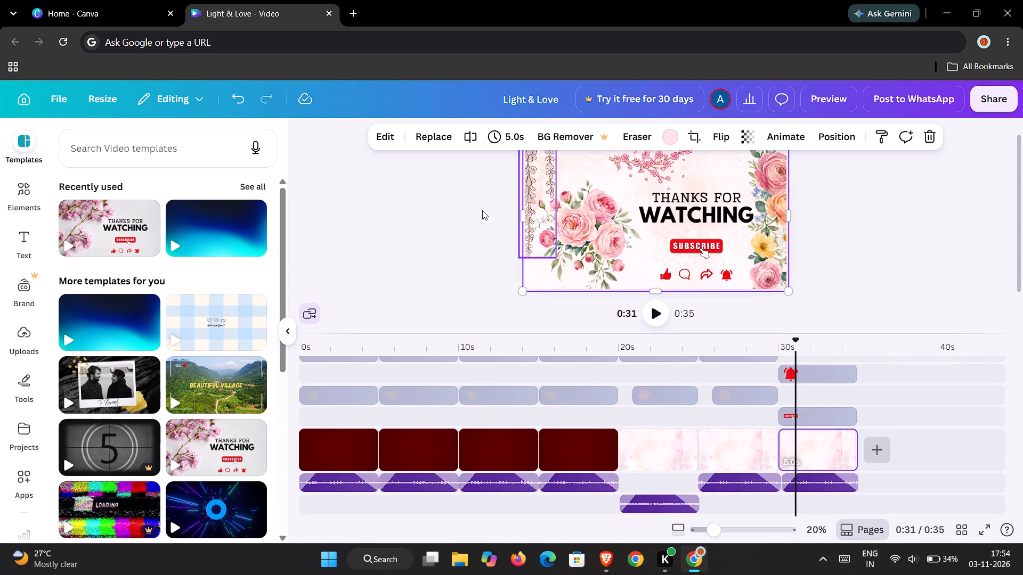
Examine the image editing tools, style matches, filters, apps and shadows available for the Thanks for Watching background.
left_click(384, 138)
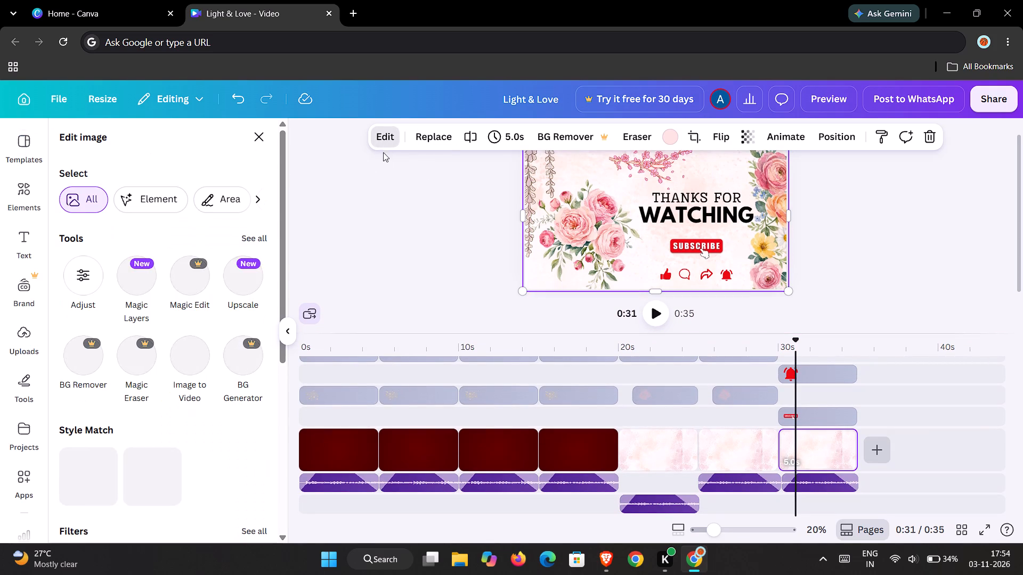
scroll(181, 294, "down", 4)
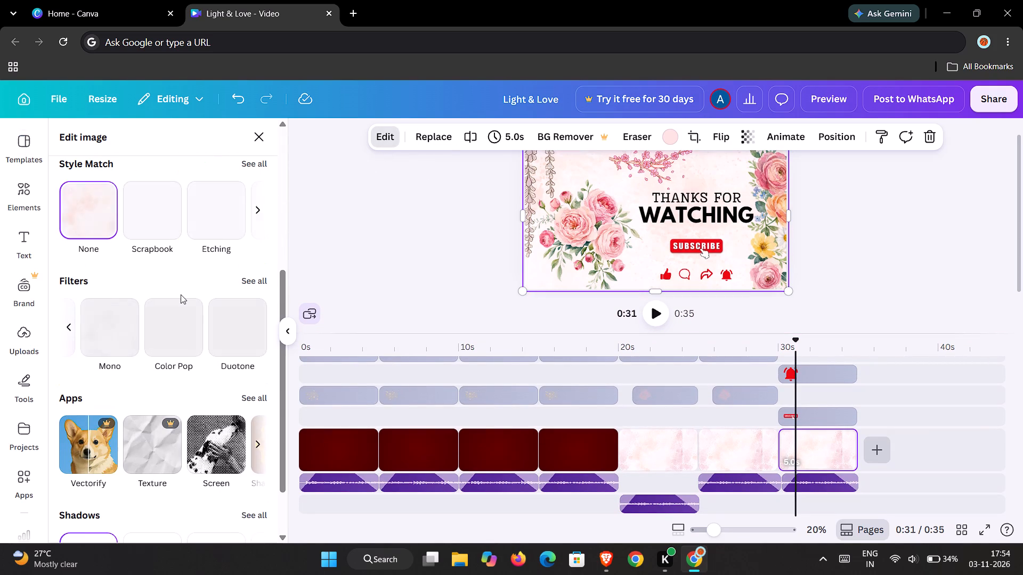
scroll(188, 294, "down", 5)
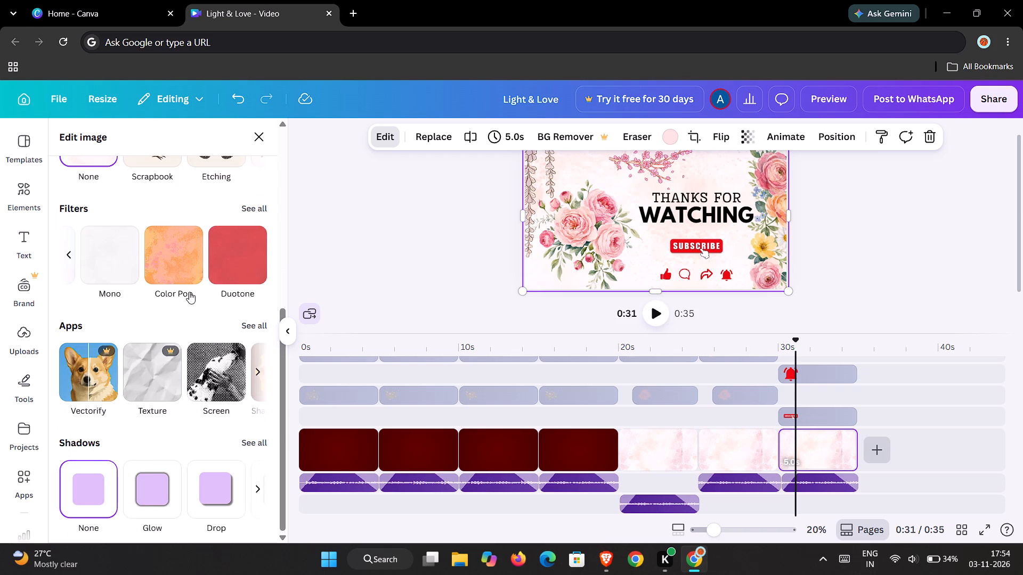
scroll(189, 292, "up", 6)
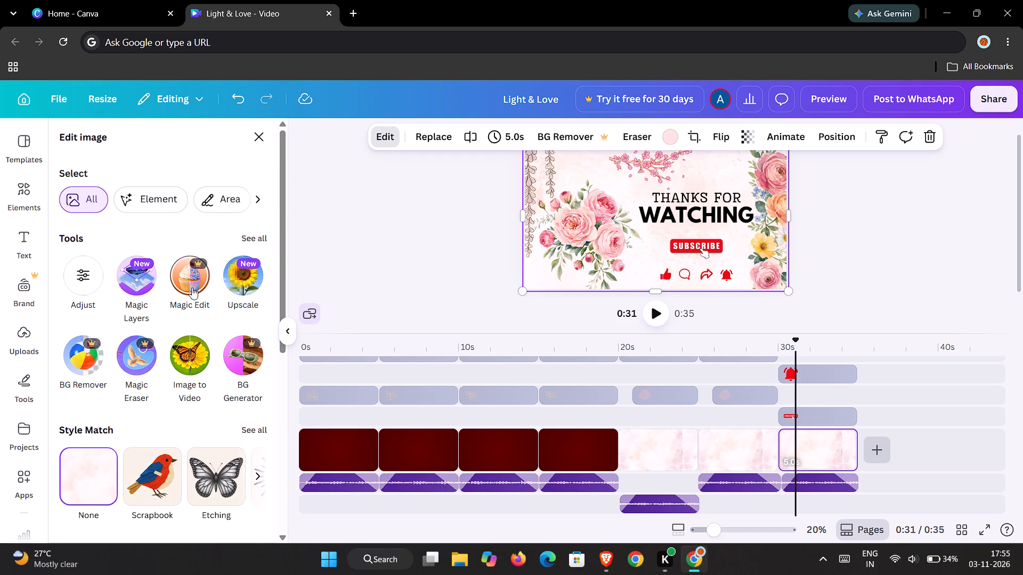
scroll(192, 287, "up", 5)
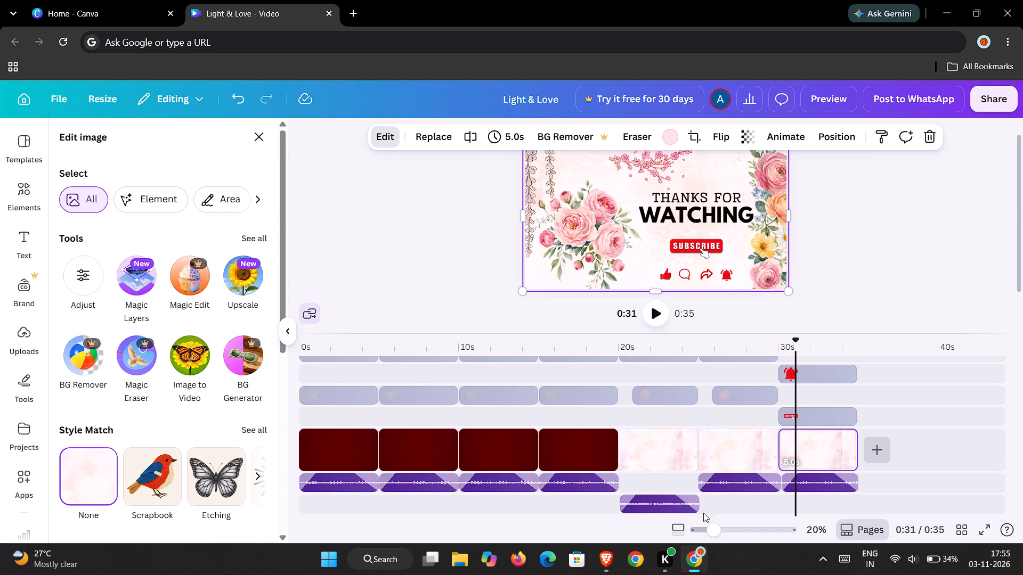